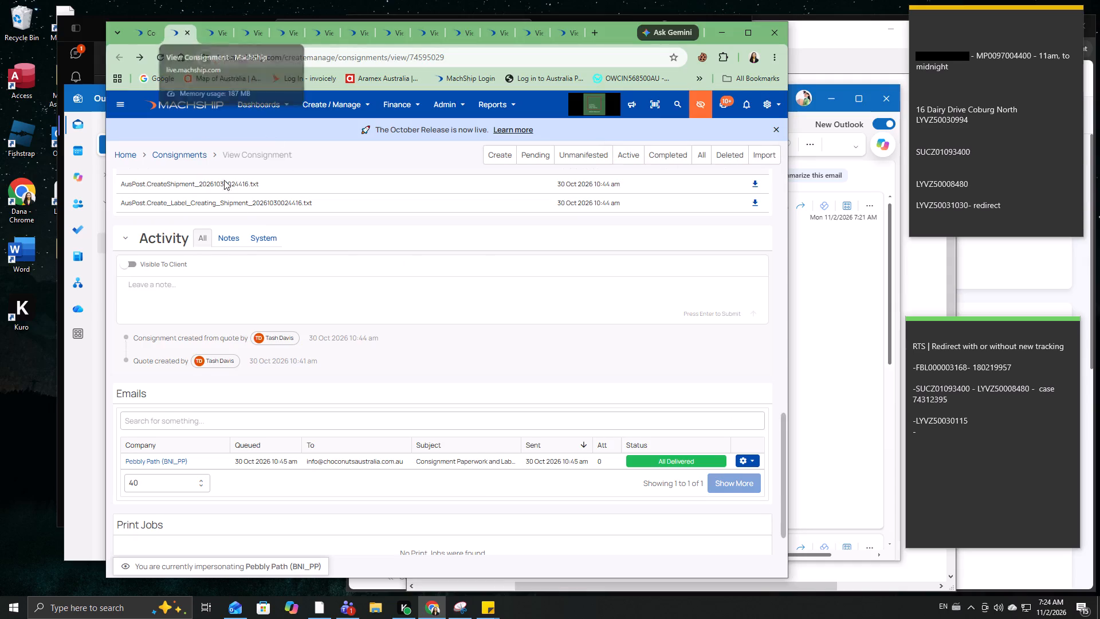
scroll(239, 213, up, 20)
scroll(239, 213, up, 20)
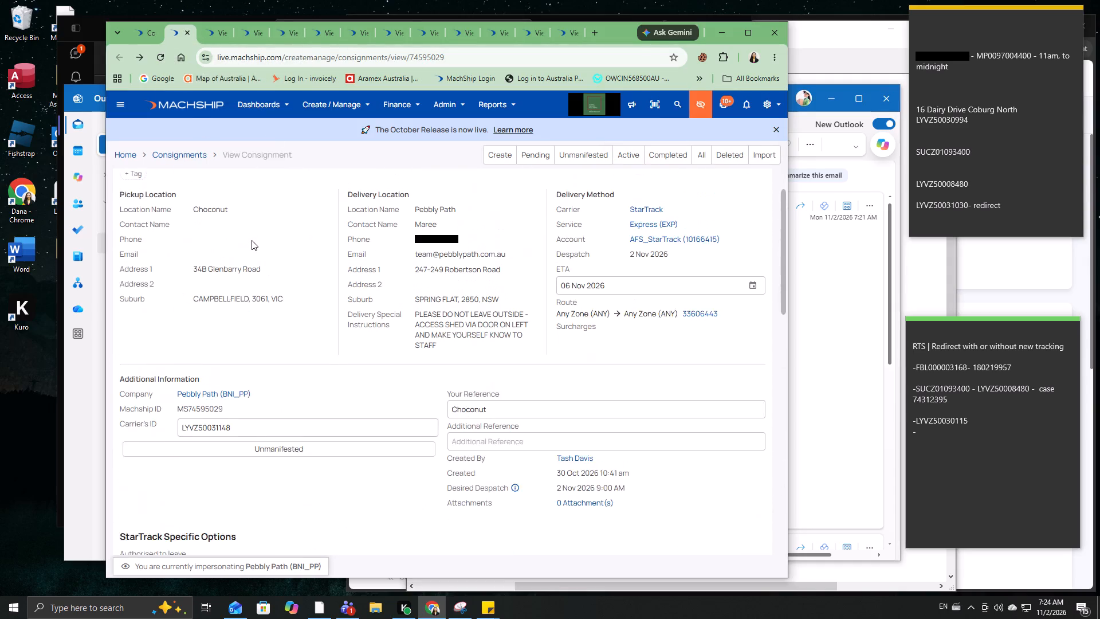
scroll(252, 240, up, 4)
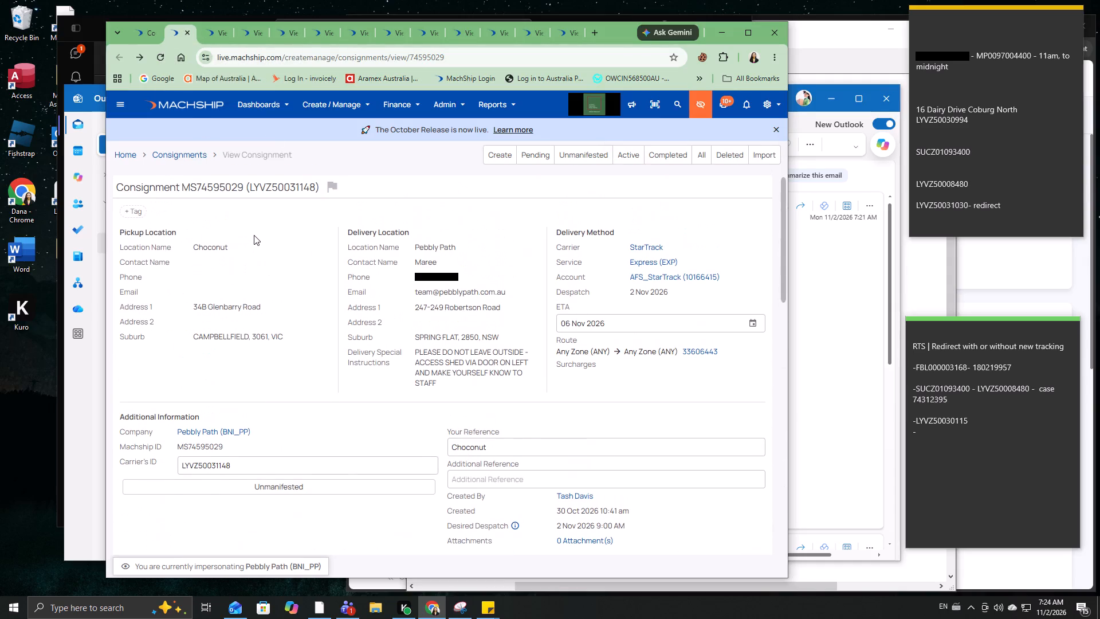
click(184, 29)
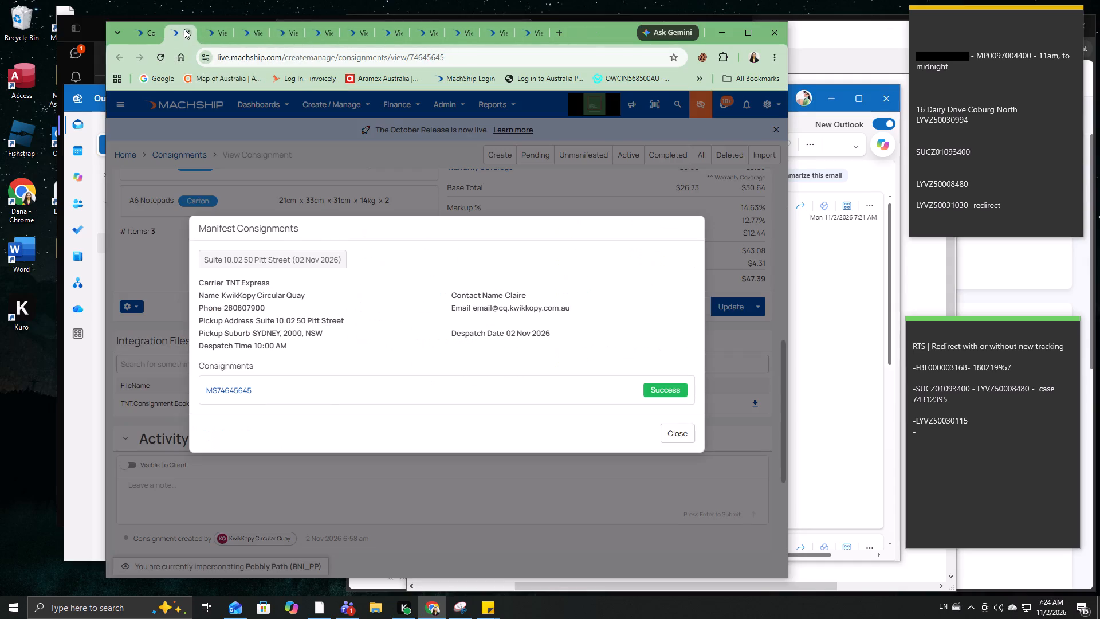
click(184, 29)
triple_click(184, 29)
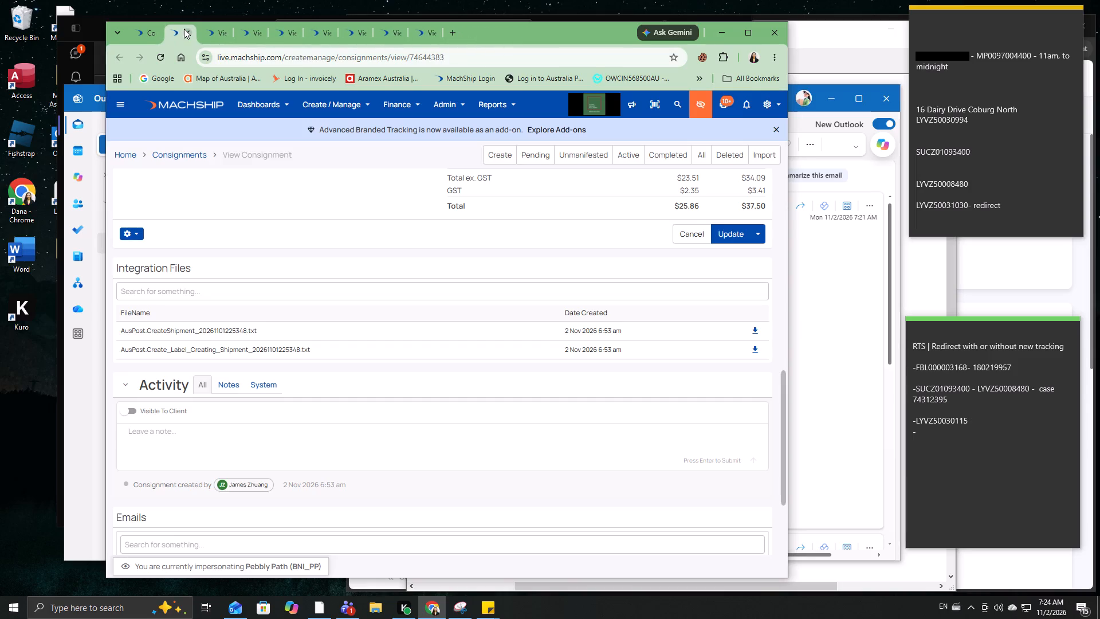
scroll(278, 294, up, 19)
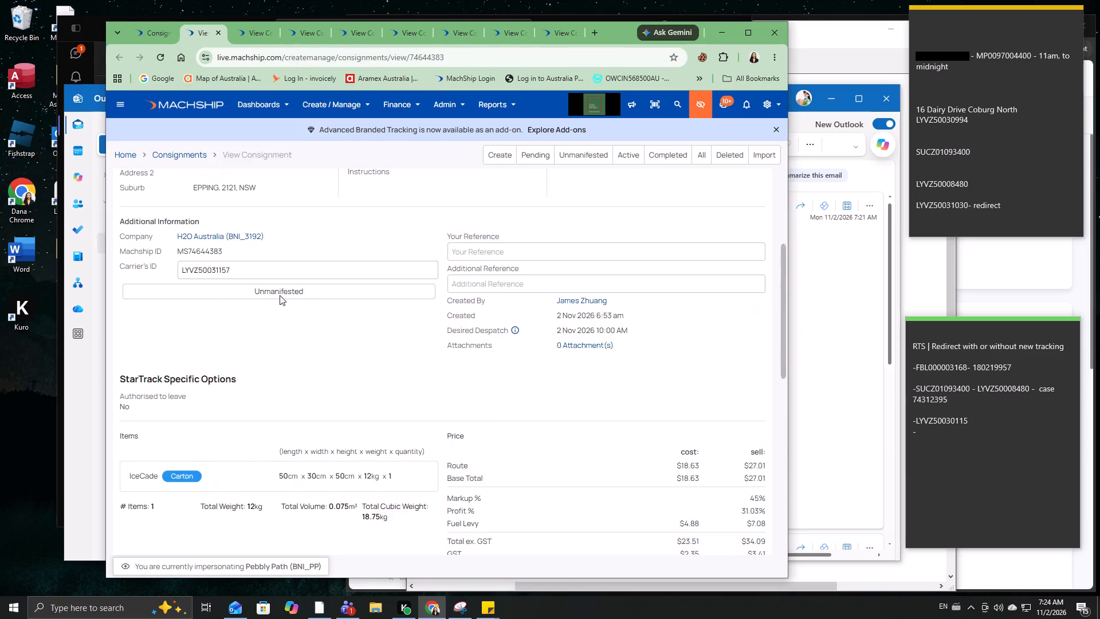
scroll(280, 295, up, 11)
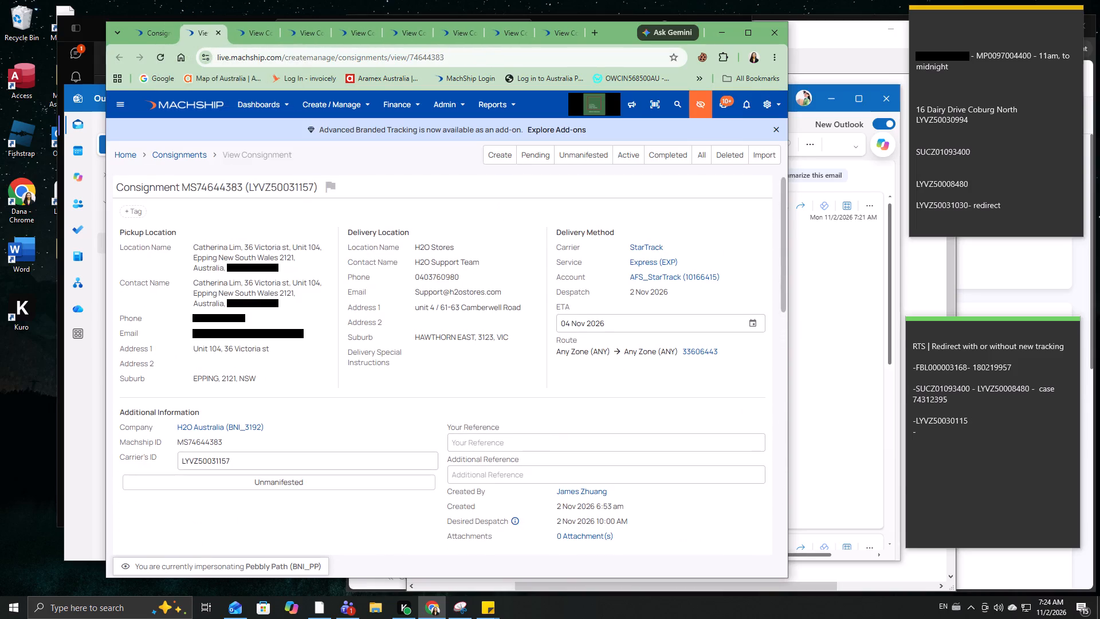
scroll(308, 297, down, 20)
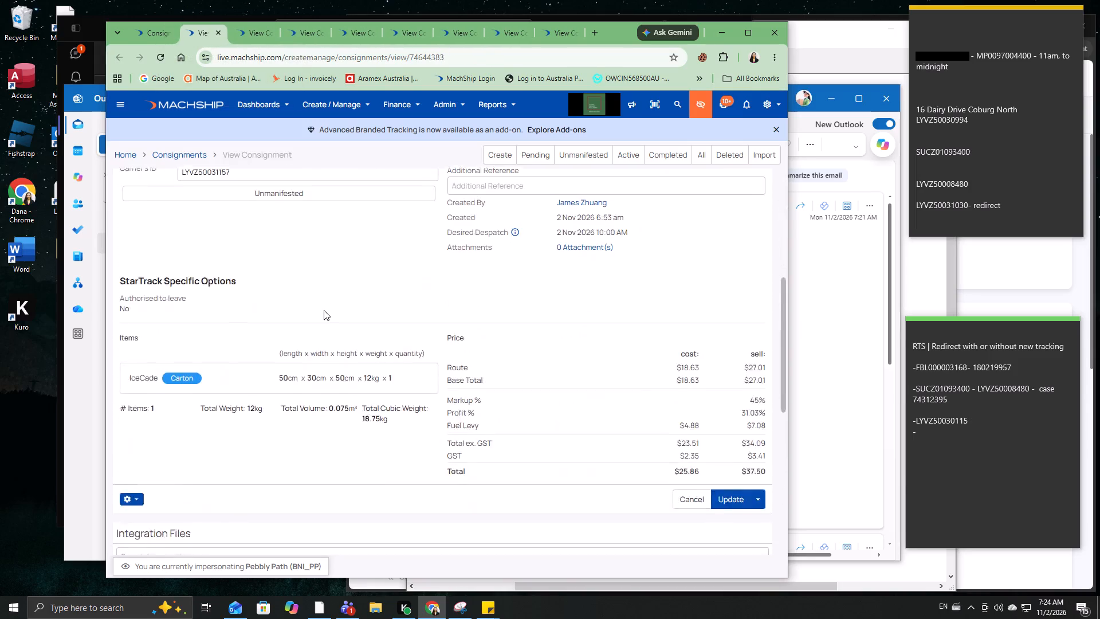
scroll(324, 310, down, 17)
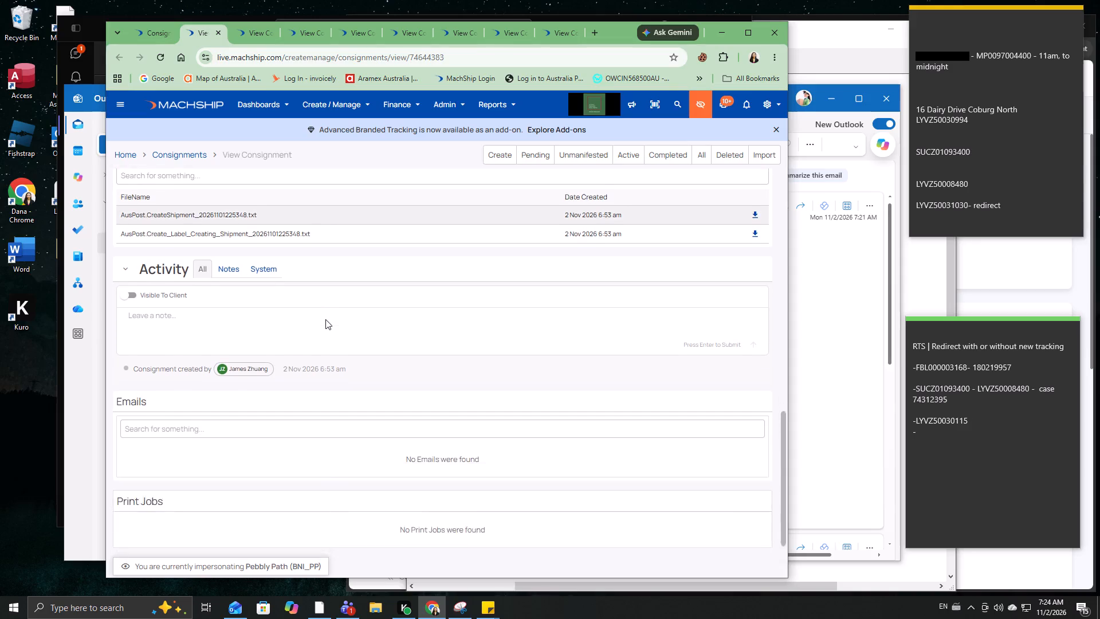
scroll(325, 319, up, 20)
scroll(327, 321, up, 15)
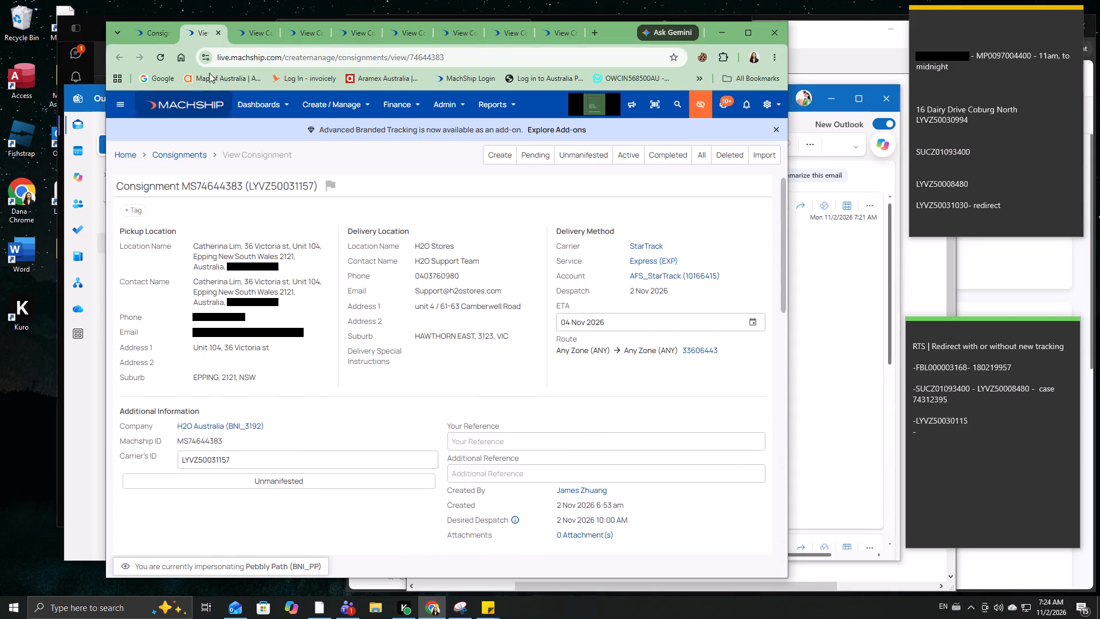
click(217, 34)
scroll(261, 279, up, 4)
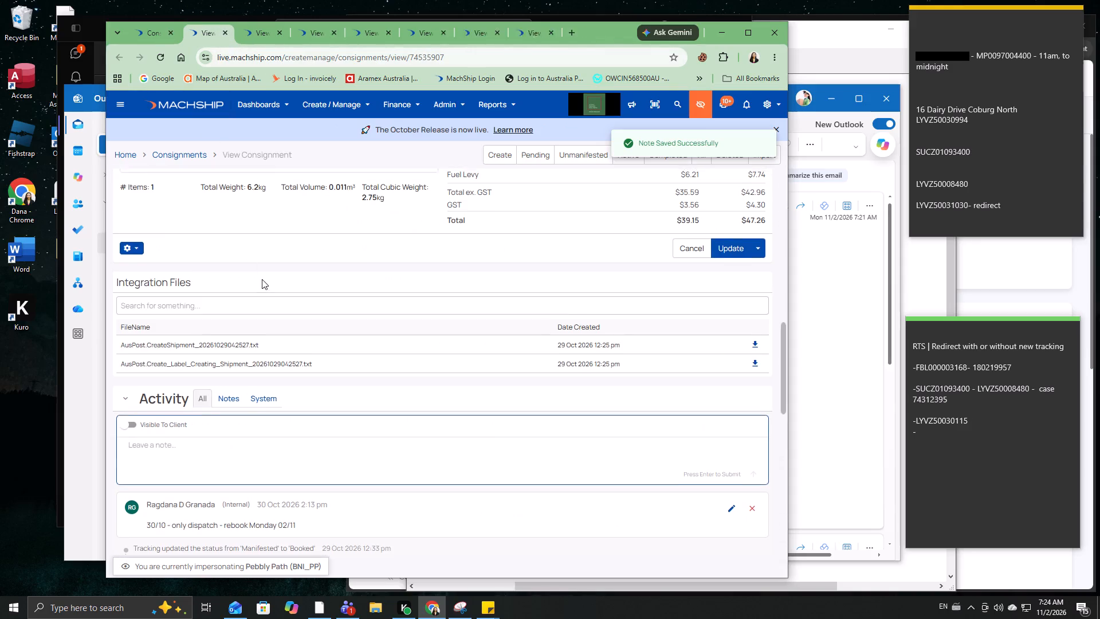
scroll(262, 279, up, 16)
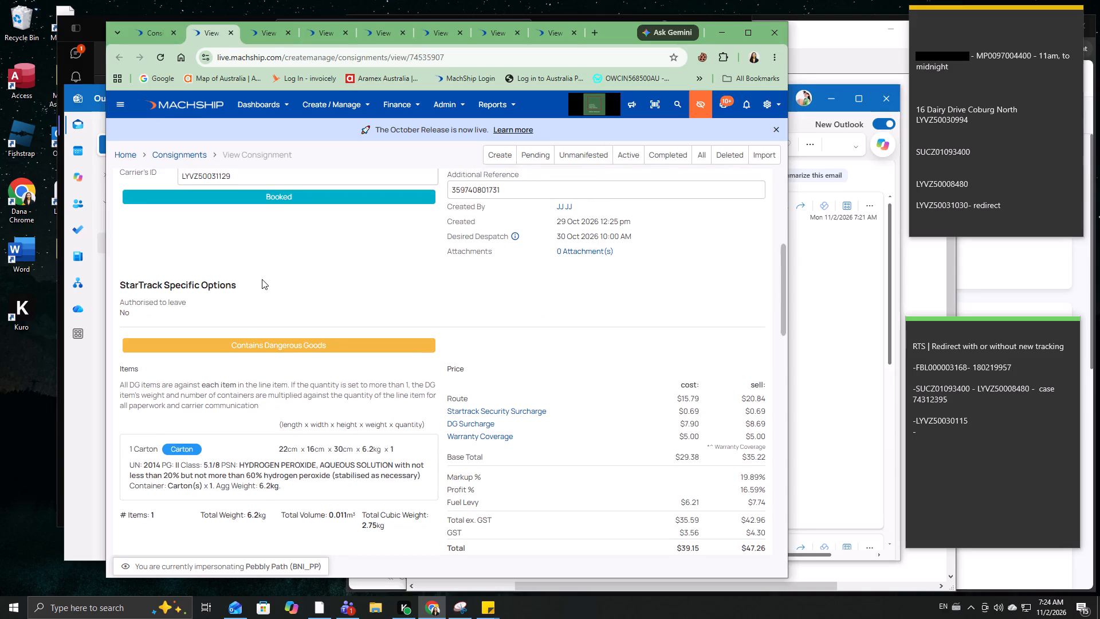
scroll(262, 279, up, 8)
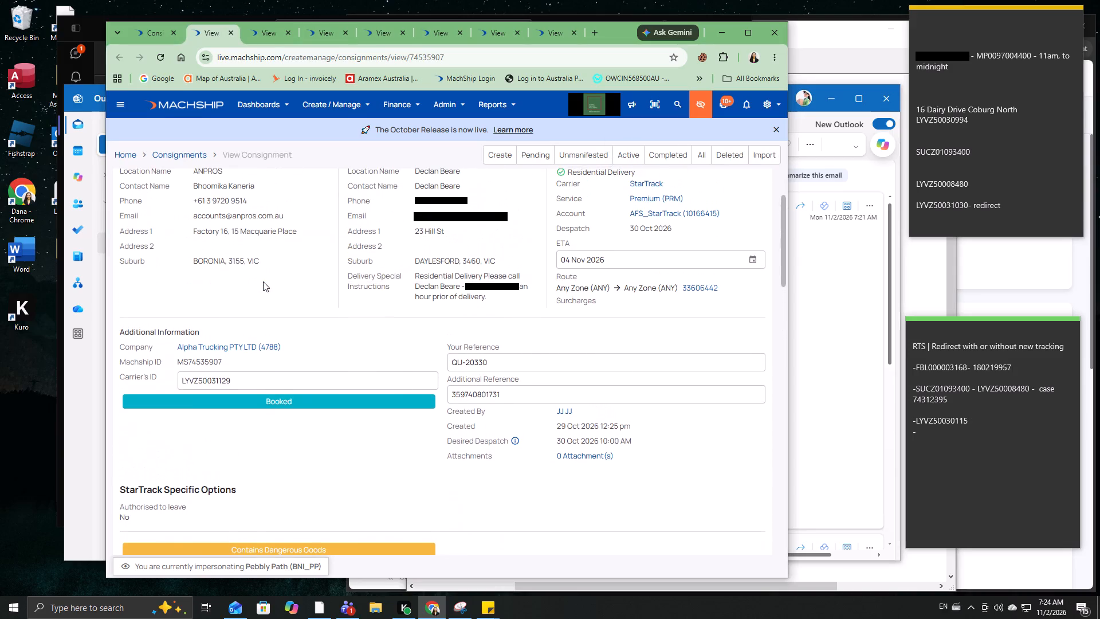
scroll(263, 281, up, 1)
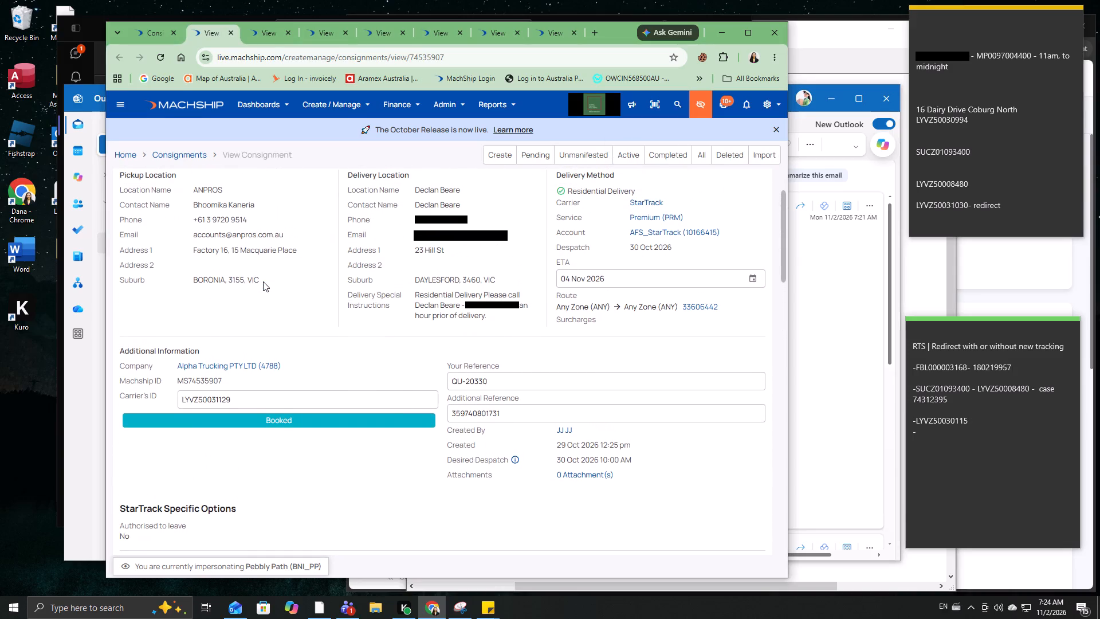
scroll(263, 281, down, 20)
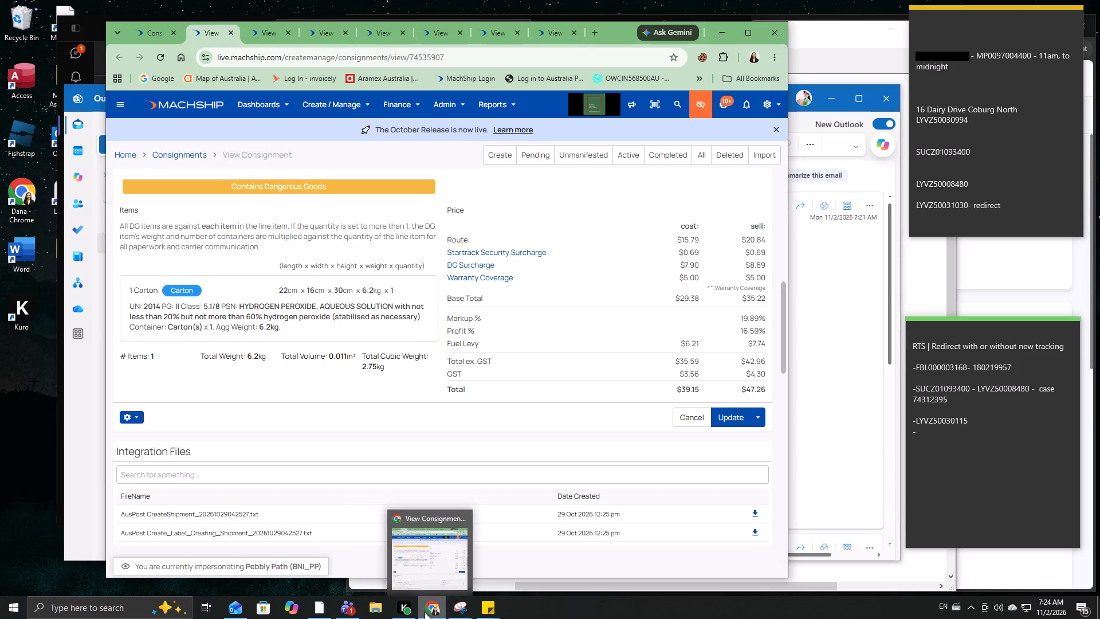
click(1001, 183)
scroll(1001, 180, up, 10)
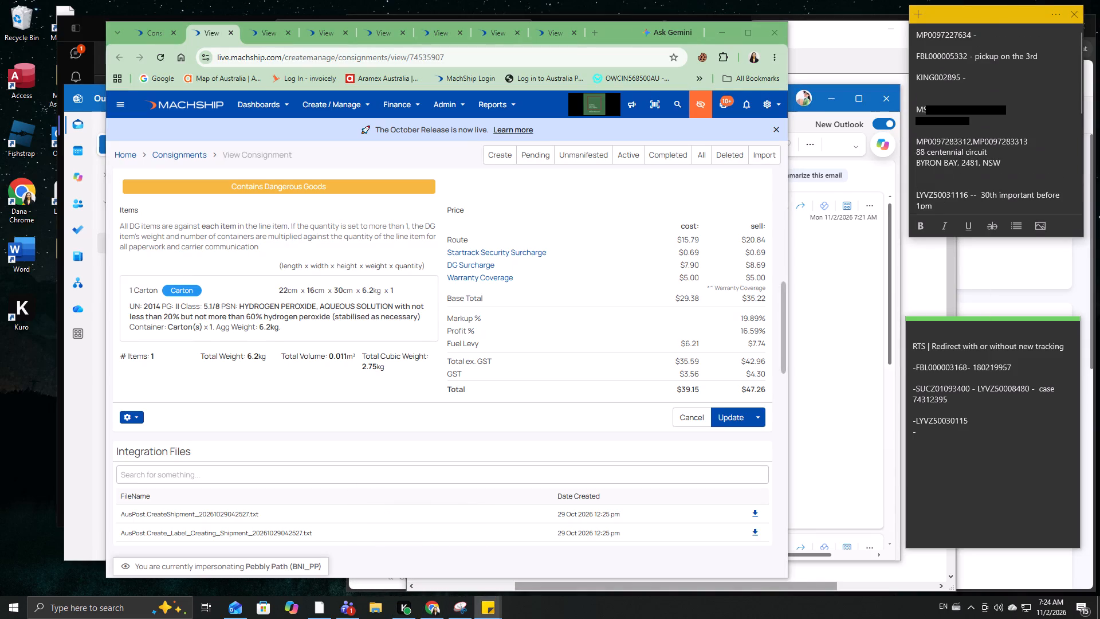
double_click(944, 54)
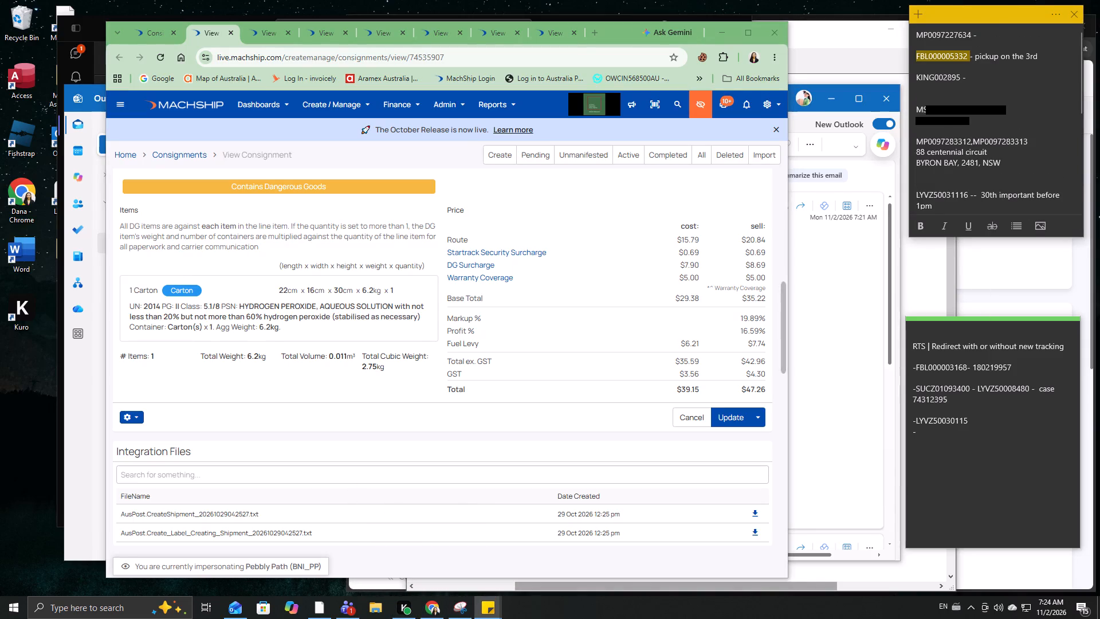
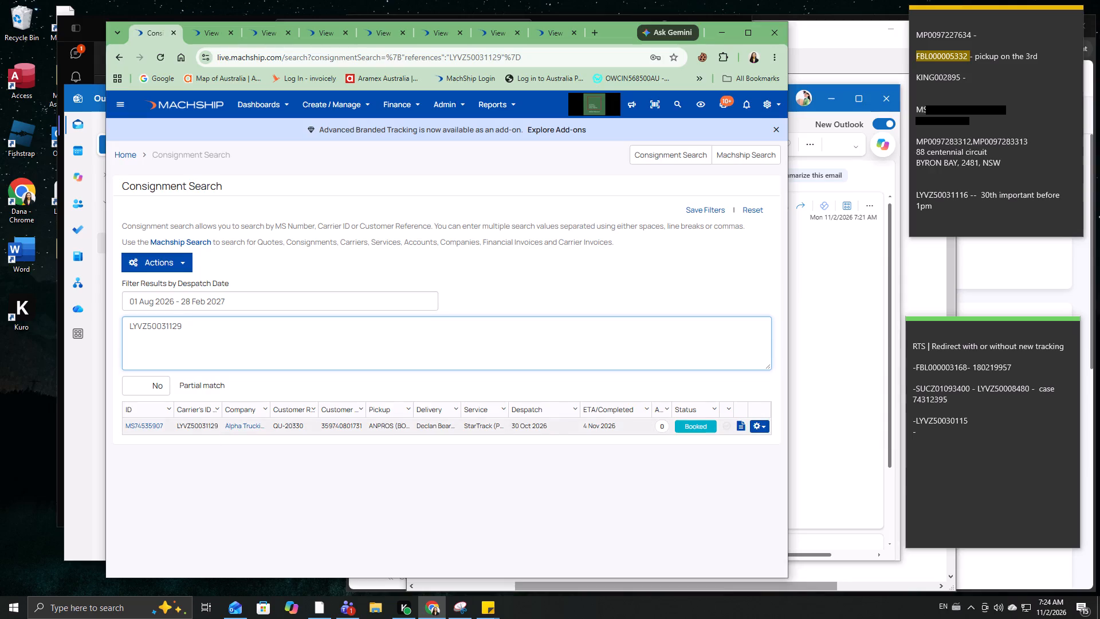
drag(554, 425, 361, 426)
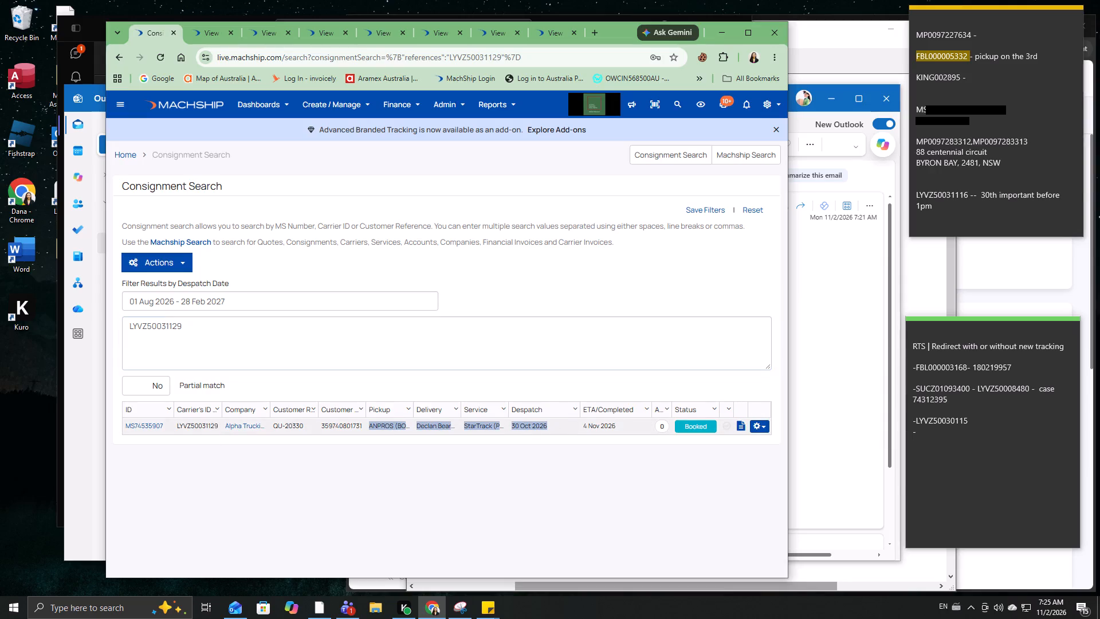
drag(361, 426, 298, 426)
click(150, 425)
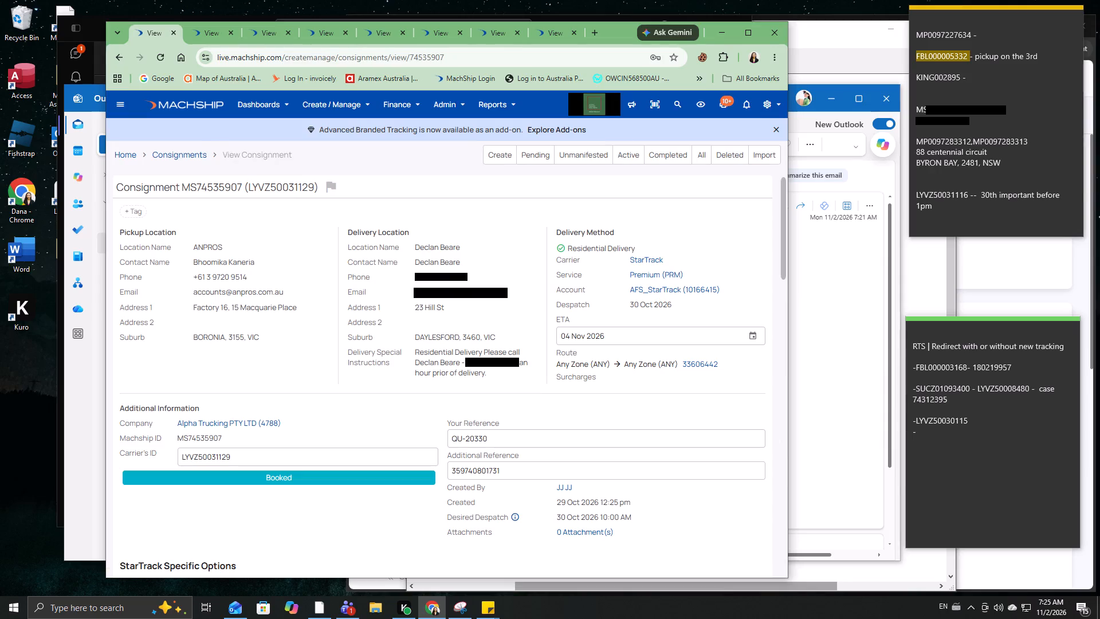
scroll(436, 371, down, 3)
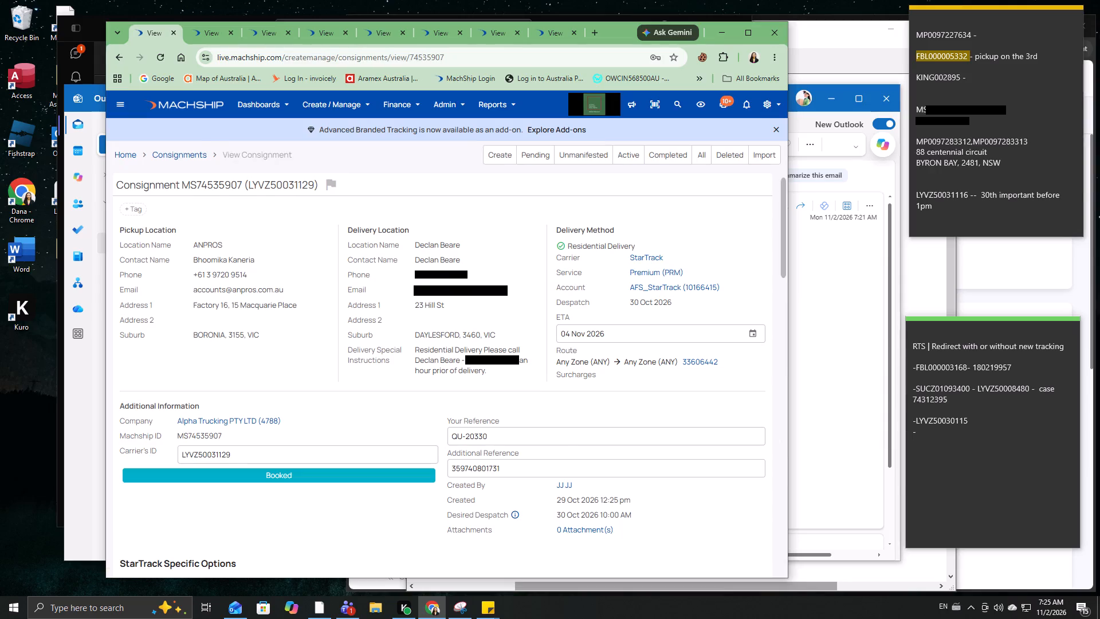
scroll(436, 371, down, 20)
scroll(436, 371, down, 10)
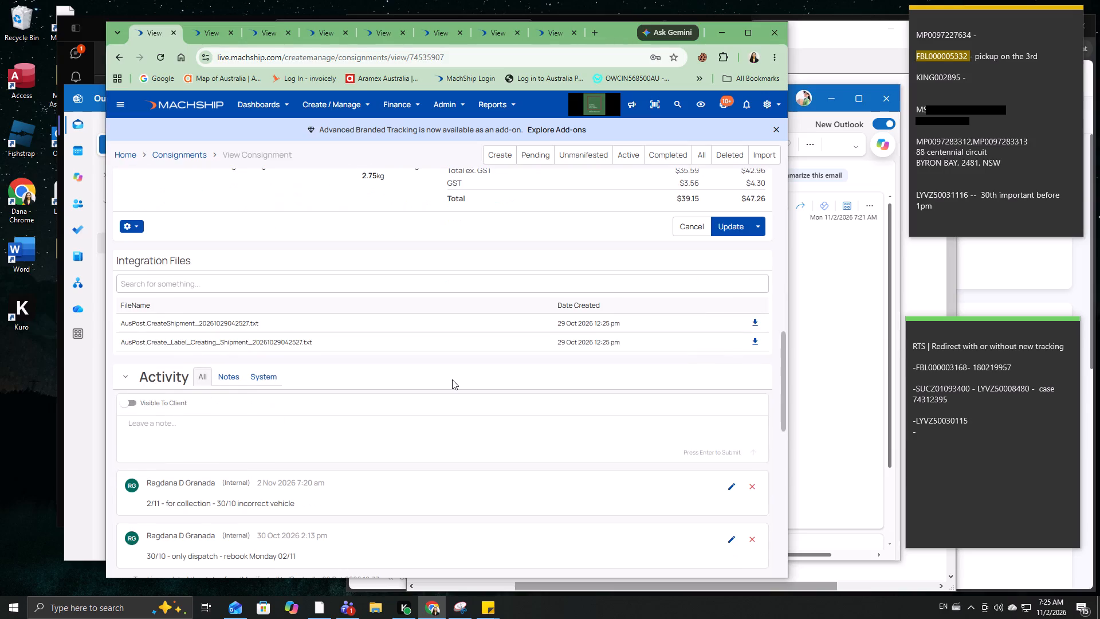
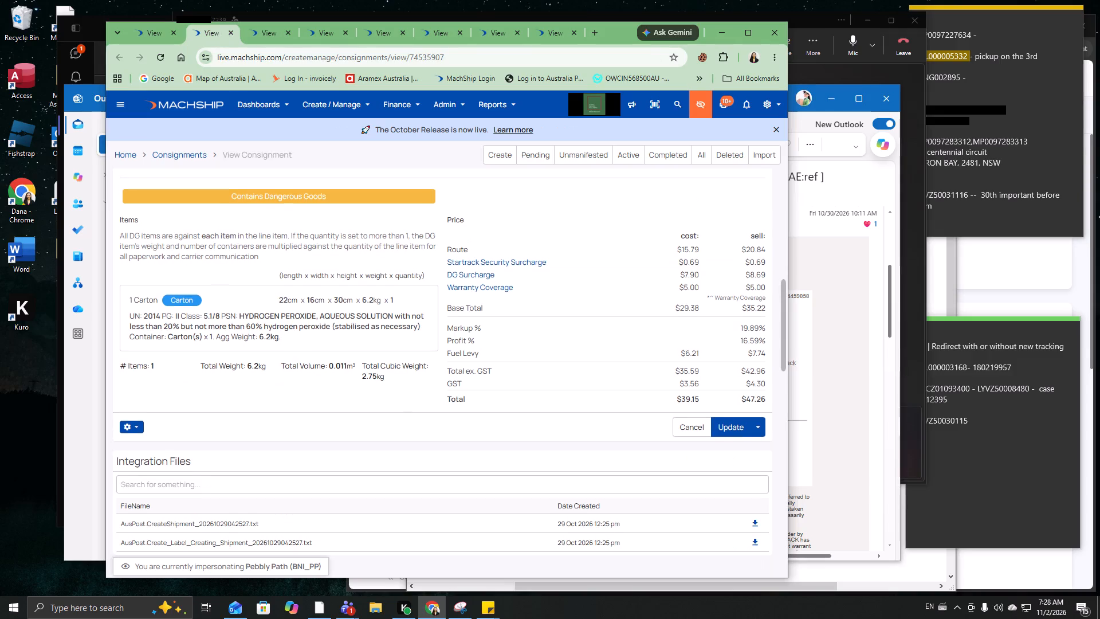
scroll(296, 322, up, 17)
scroll(307, 258, up, 15)
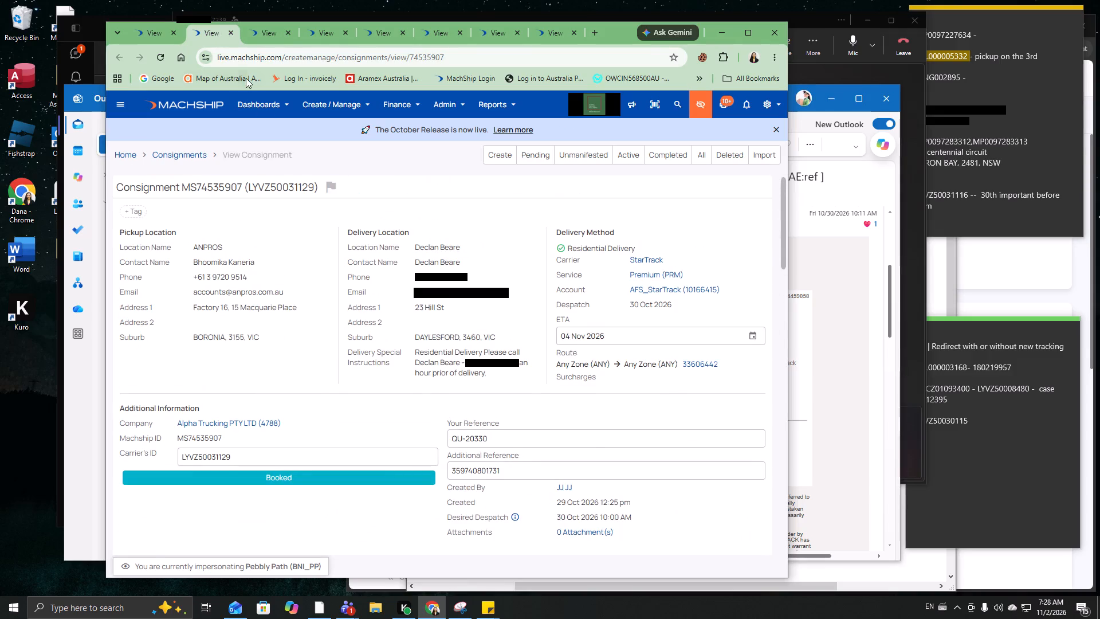
click(238, 32)
click(233, 34)
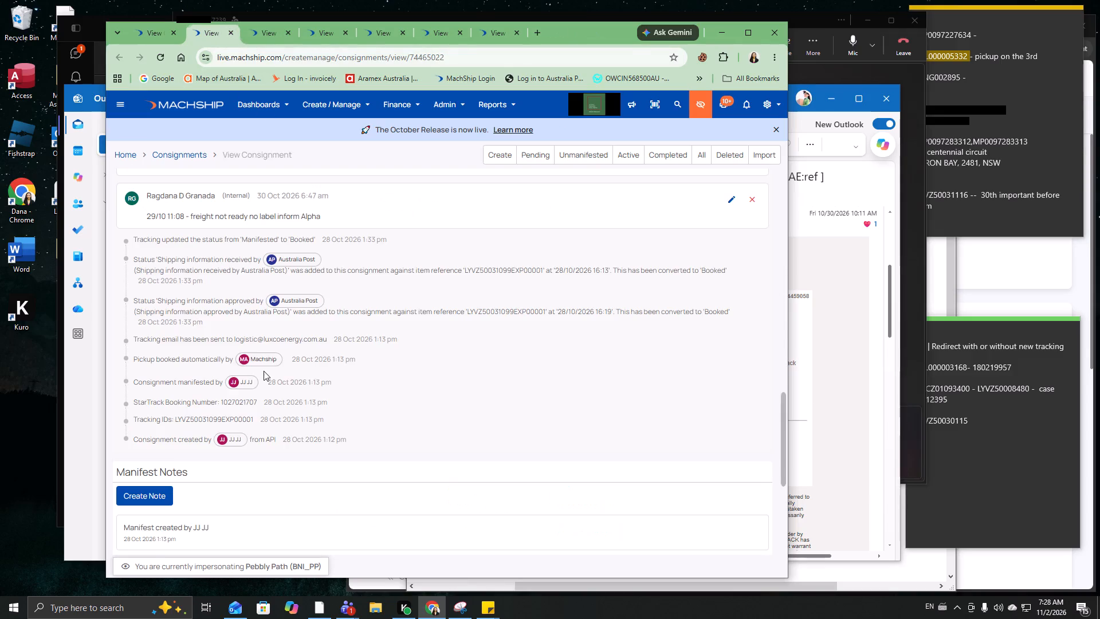
scroll(264, 371, up, 3)
scroll(313, 408, up, 20)
scroll(313, 408, up, 14)
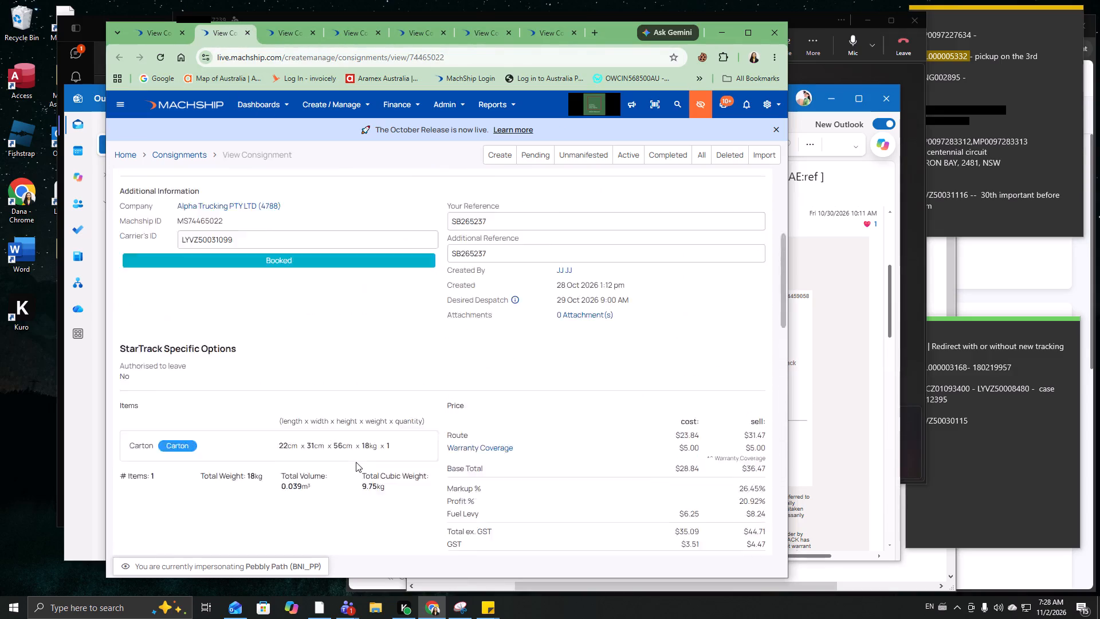
scroll(356, 462, up, 20)
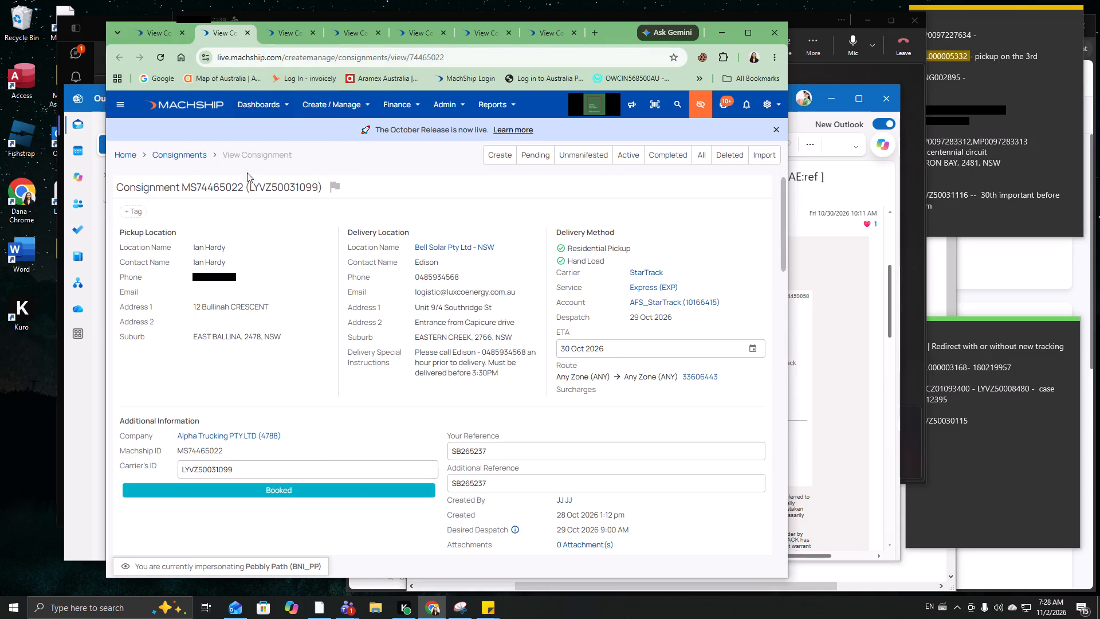
double_click(273, 189)
right_click(273, 189)
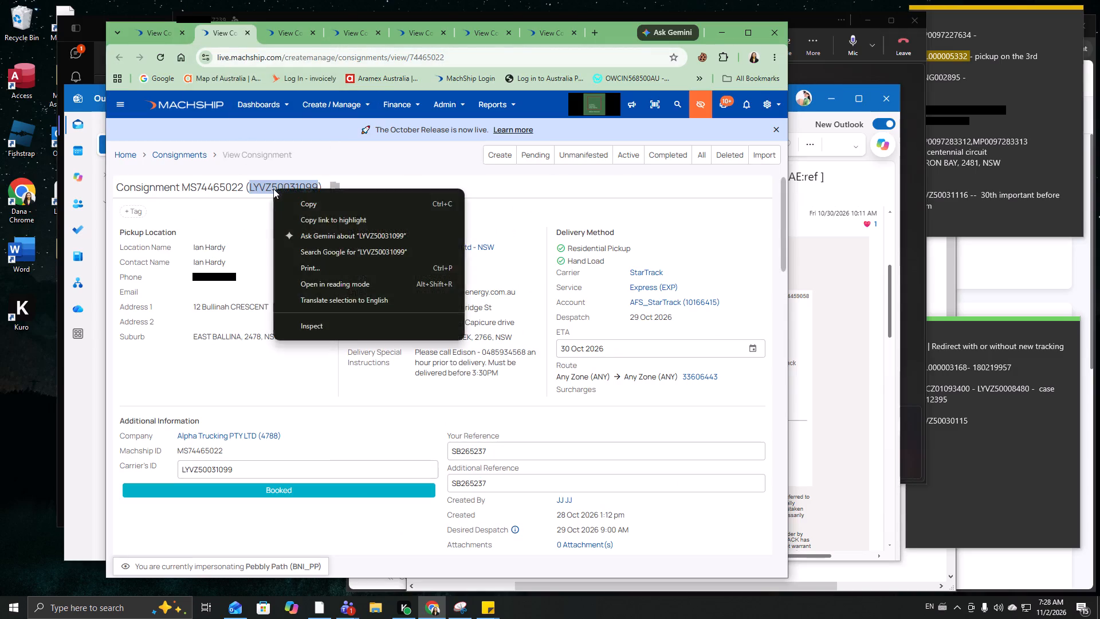
click(371, 215)
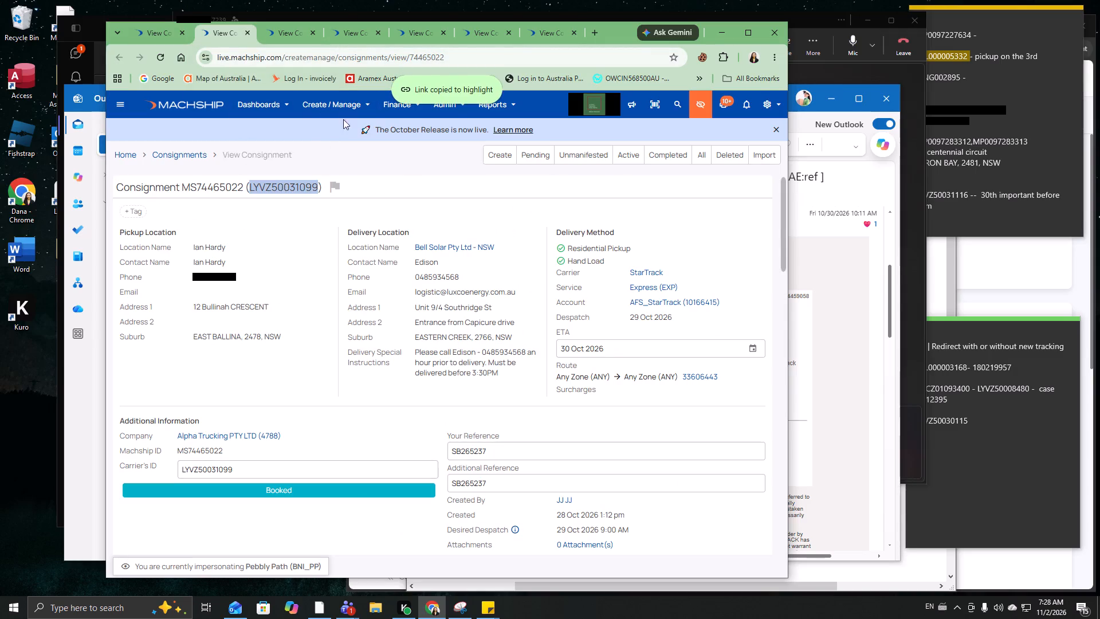
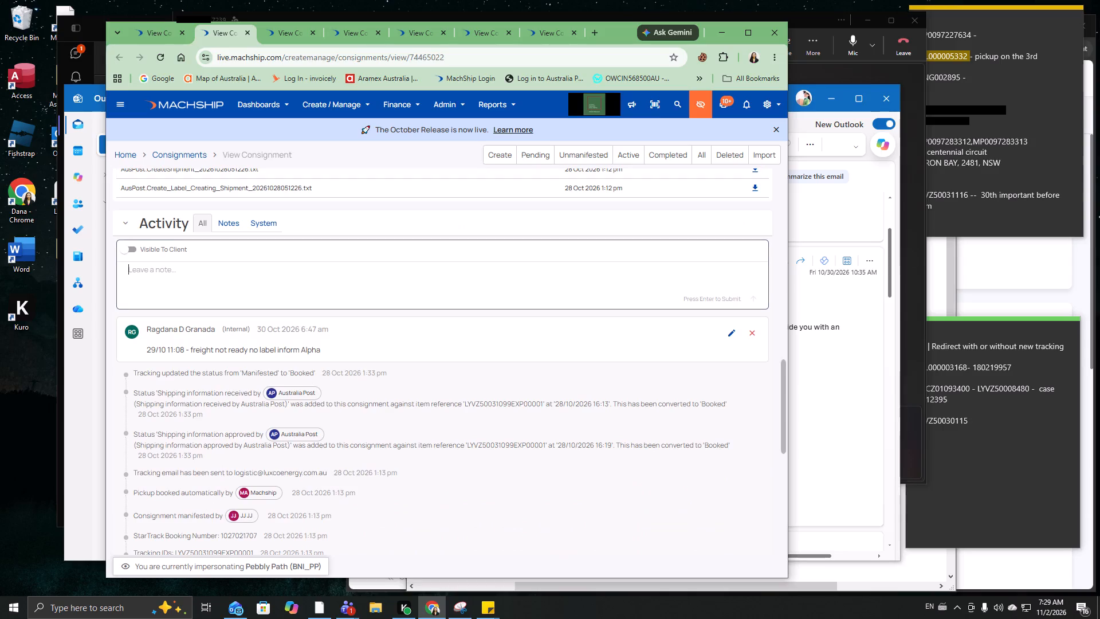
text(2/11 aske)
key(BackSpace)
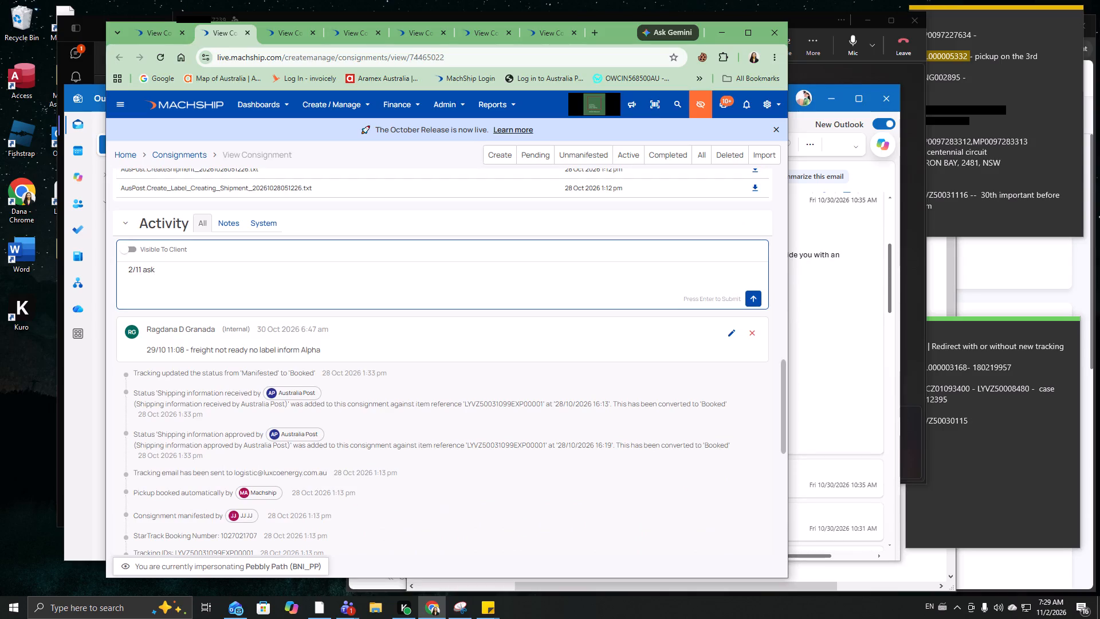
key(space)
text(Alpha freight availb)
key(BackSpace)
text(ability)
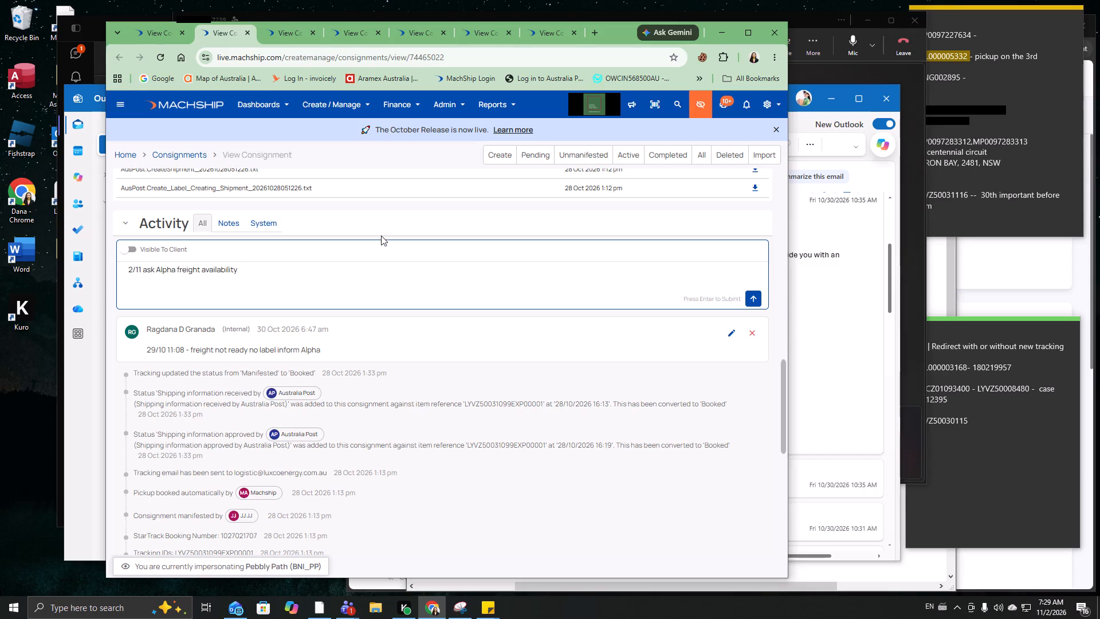
click(752, 297)
click(282, 45)
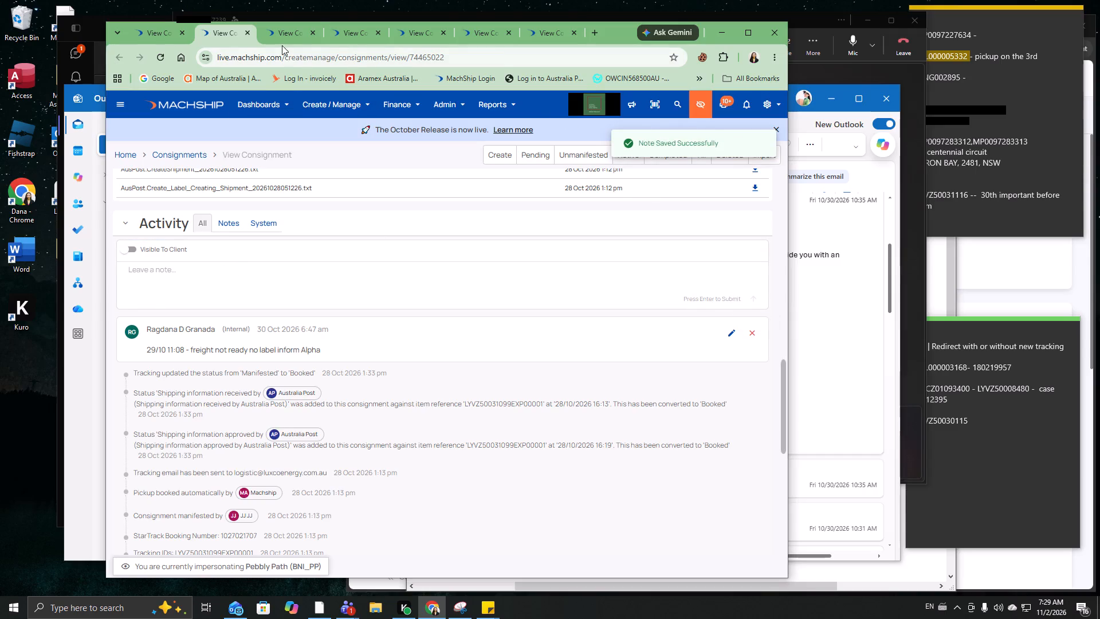
click(274, 36)
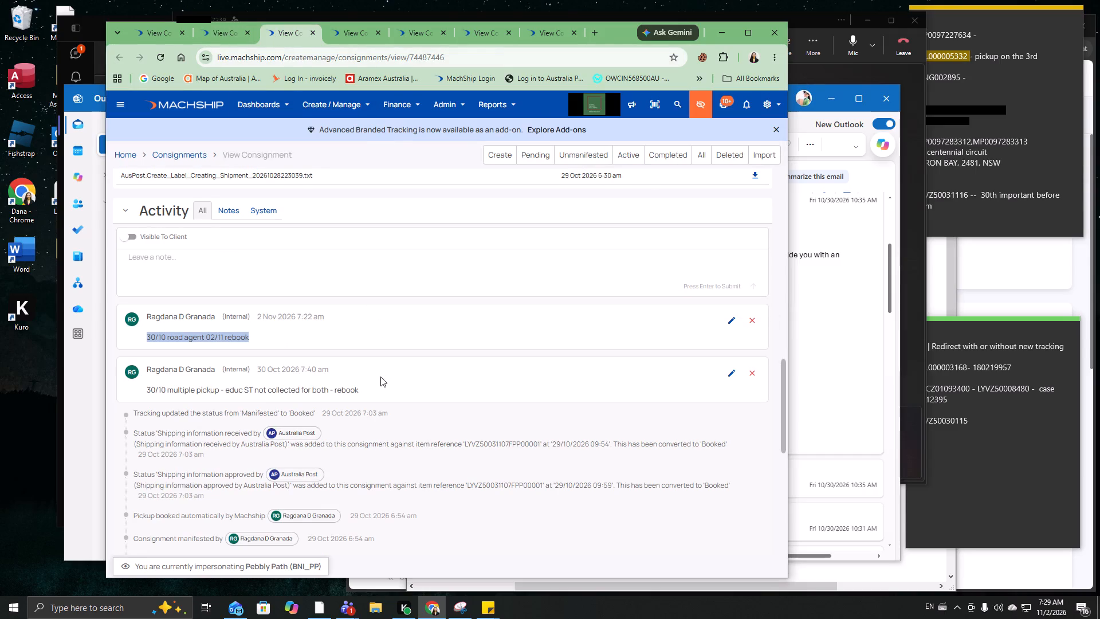
click(332, 32)
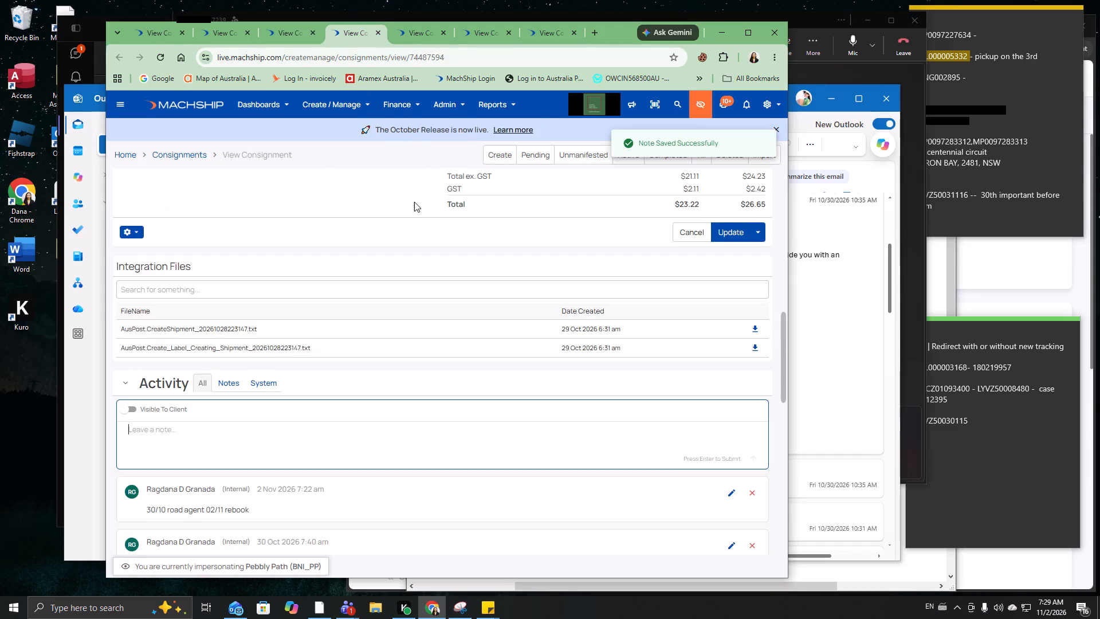
scroll(421, 248, up, 20)
scroll(421, 248, up, 6)
scroll(501, 390, up, 5)
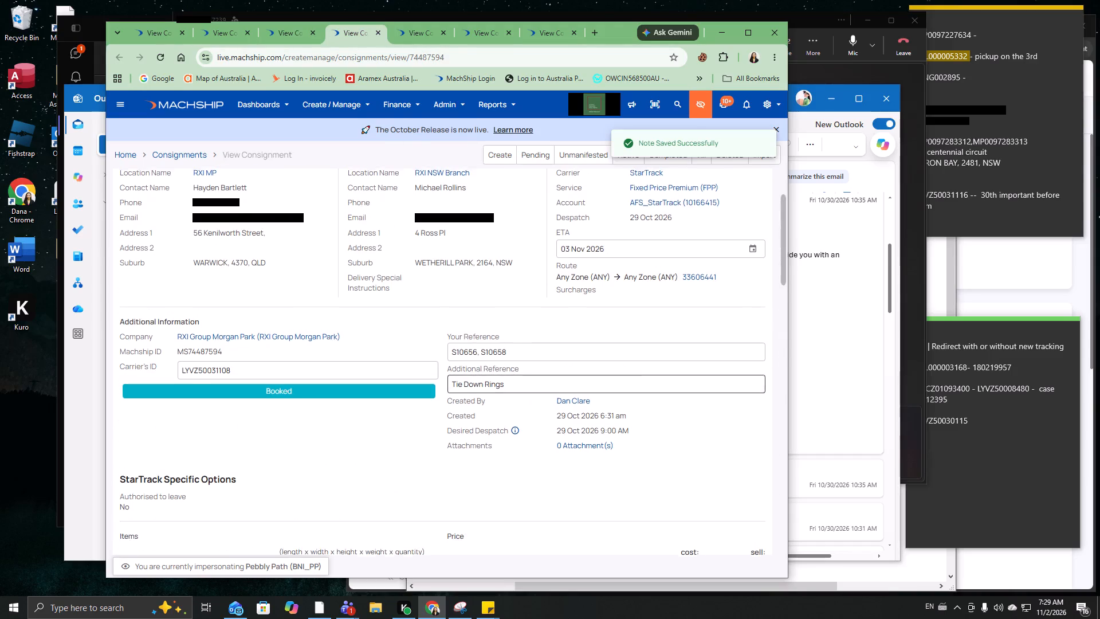
scroll(501, 390, up, 8)
click(415, 30)
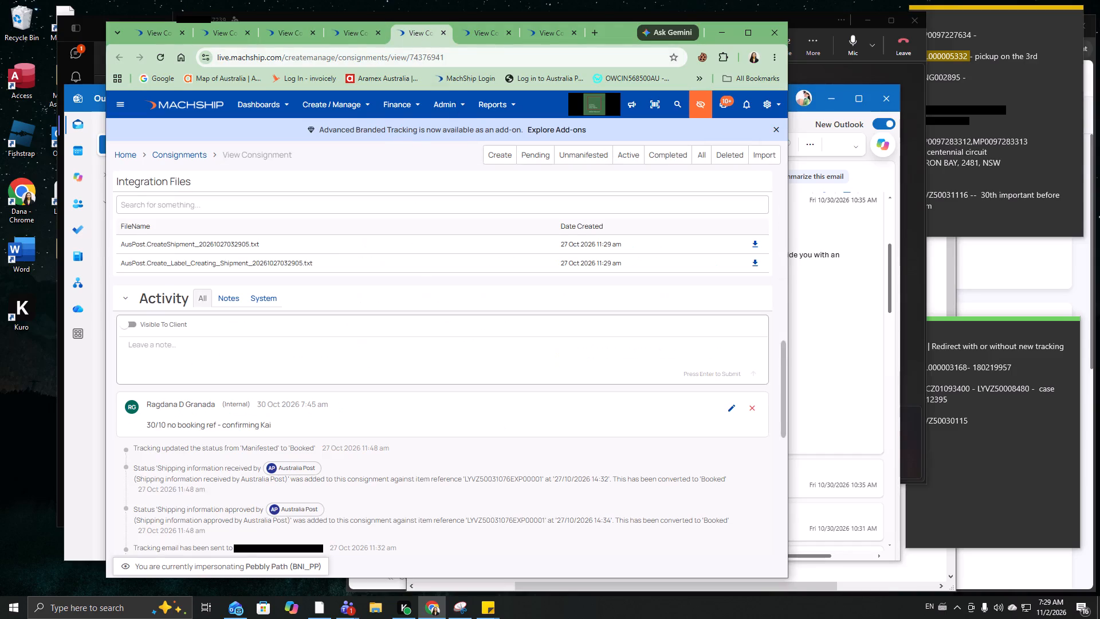
scroll(407, 349, up, 5)
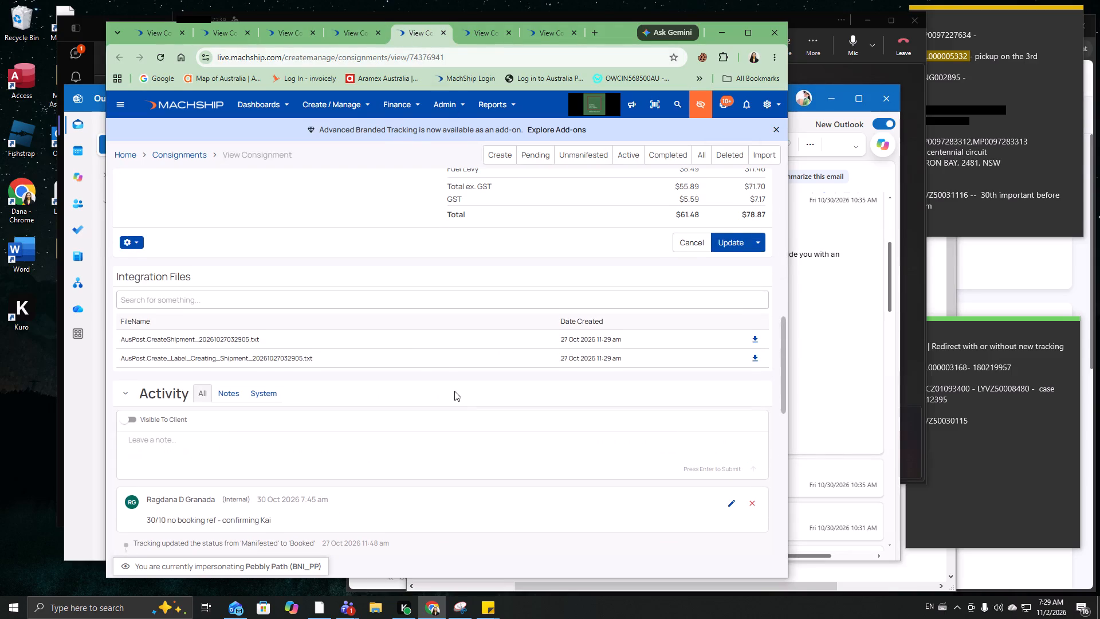
click(484, 33)
scroll(421, 269, up, 2)
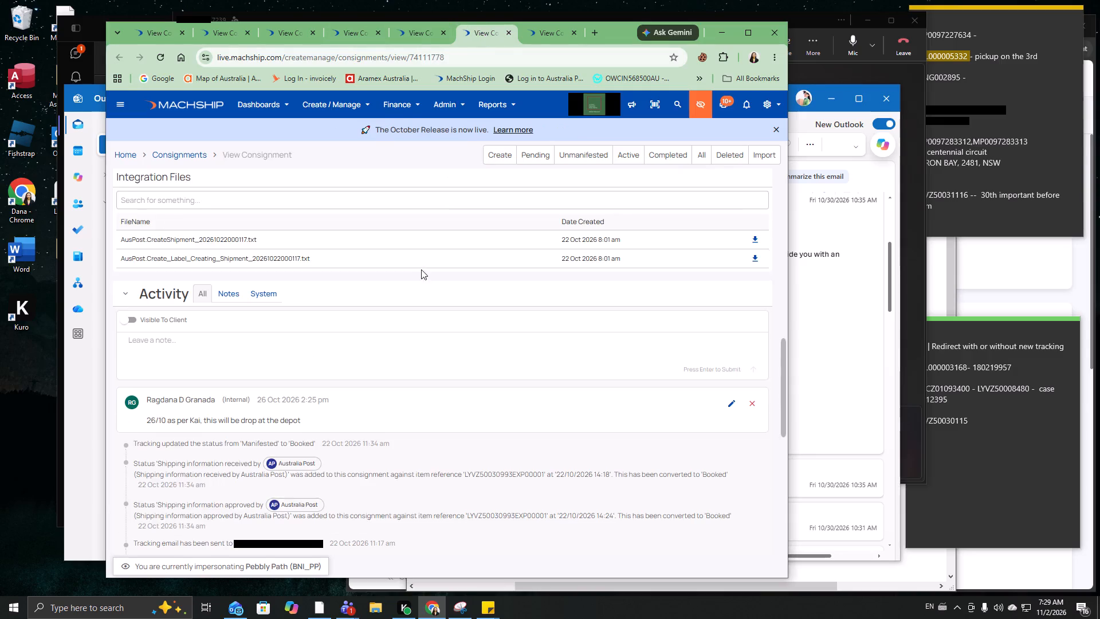
scroll(421, 269, up, 20)
scroll(421, 269, up, 20)
scroll(421, 269, up, 8)
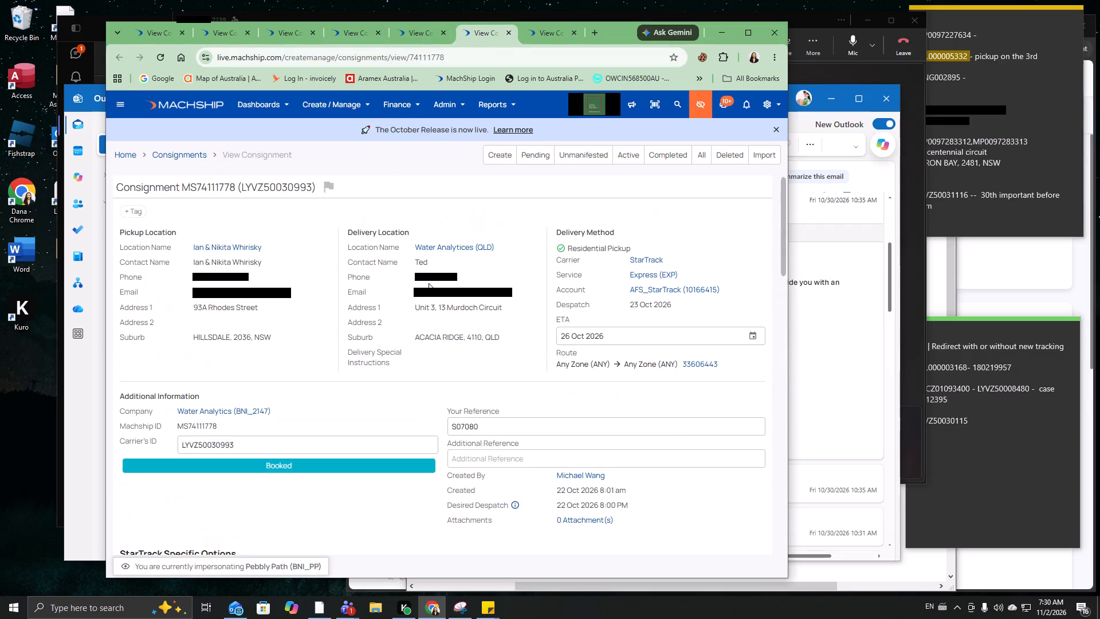
click(154, 35)
click(206, 36)
triple_click(243, 33)
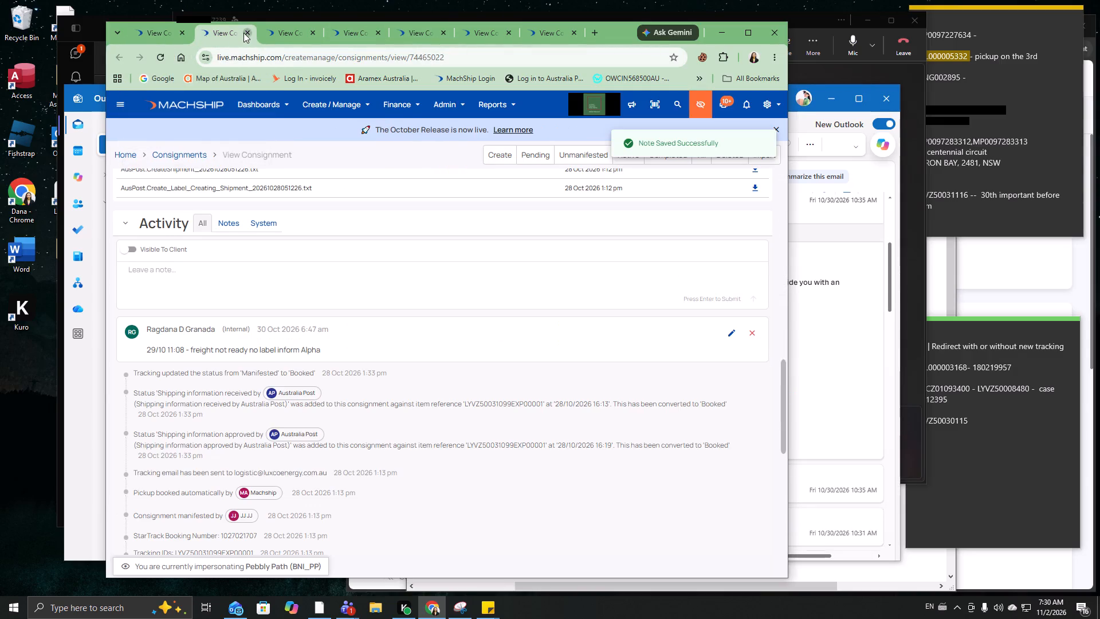
click(243, 33)
click(243, 33)
click(243, 33)
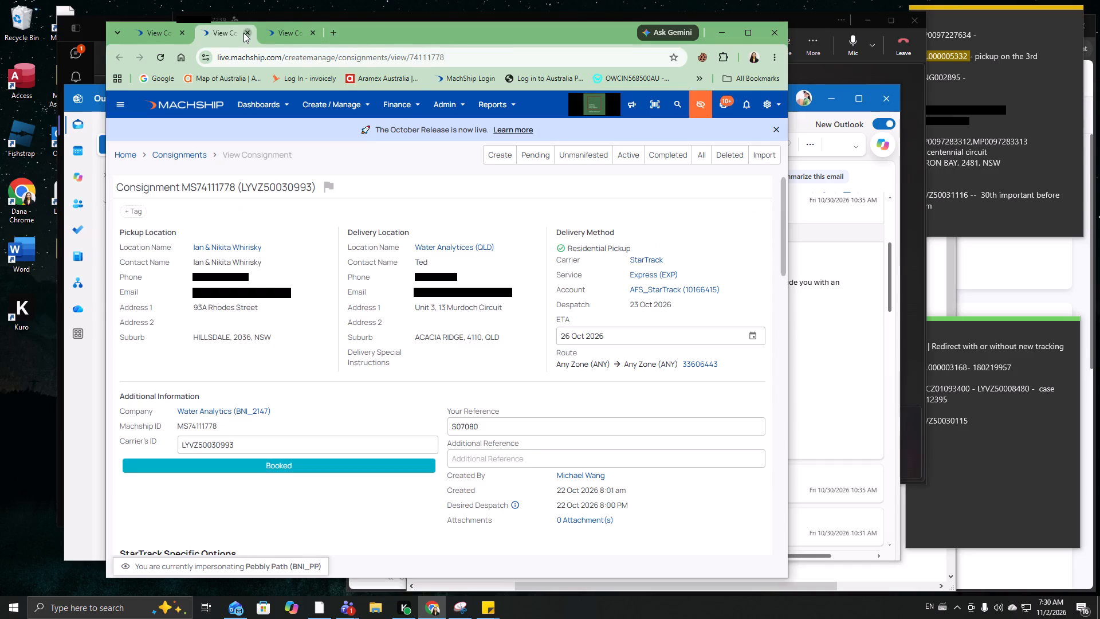
click(243, 33)
click(180, 33)
Open the Consignment Status dashboard and list the unmanifested consignments under Active Consignments.
click(187, 104)
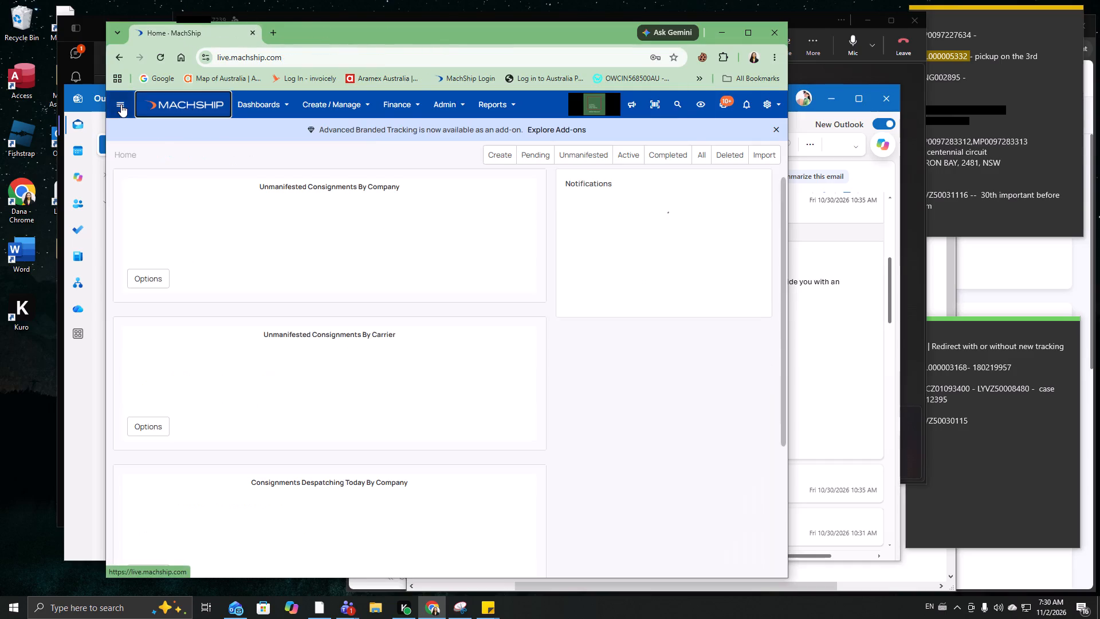
click(121, 104)
click(180, 256)
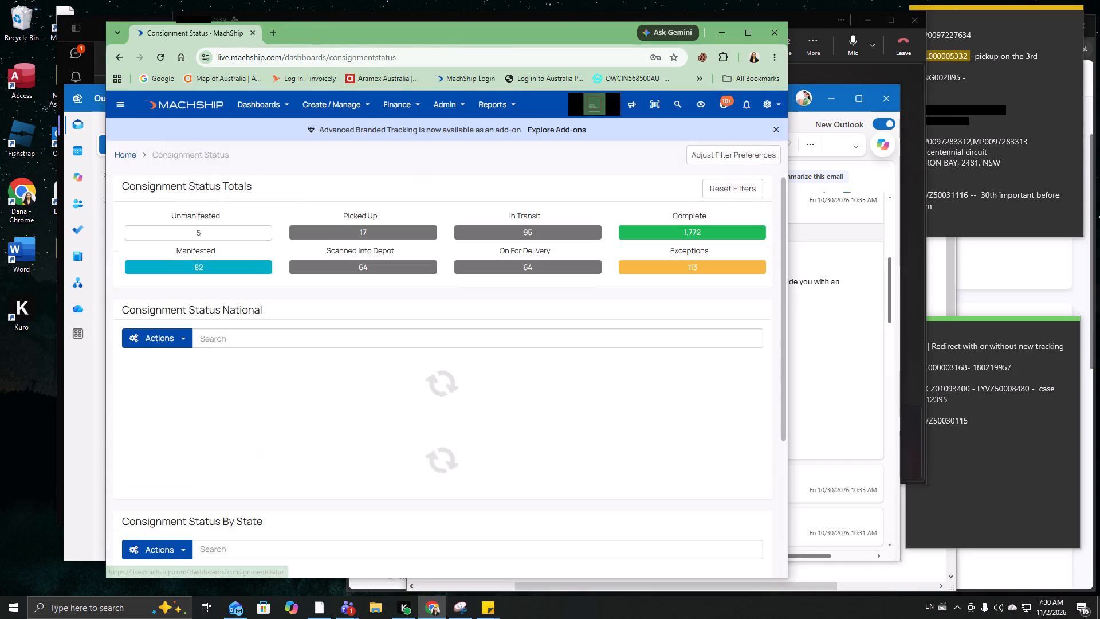
triple_click(231, 234)
click(231, 234)
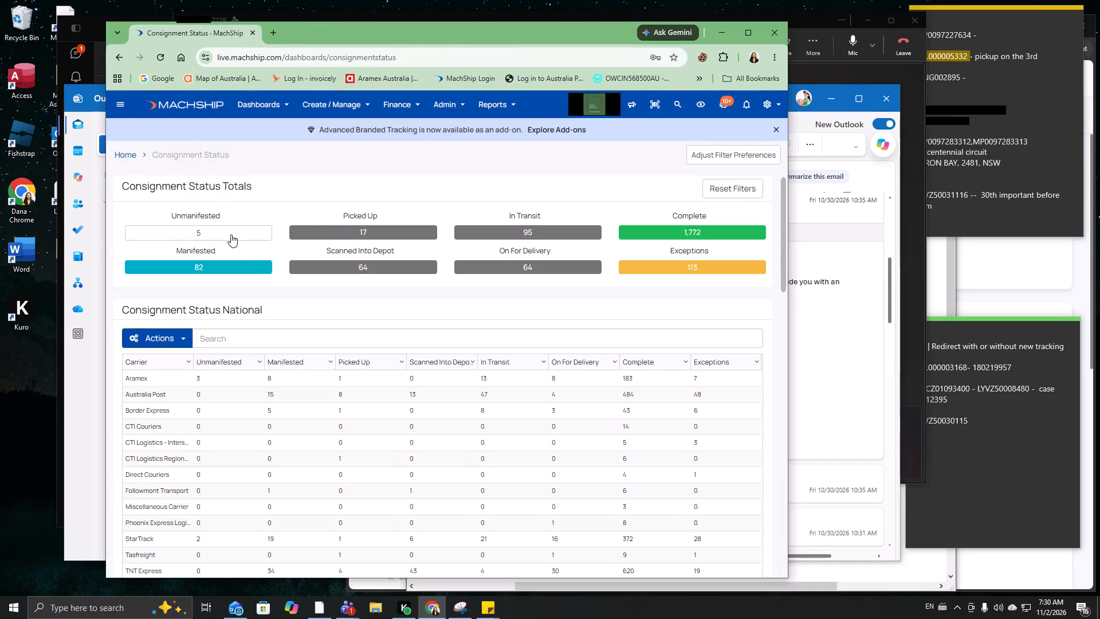
scroll(231, 241, down, 20)
scroll(231, 241, down, 20)
scroll(231, 241, down, 6)
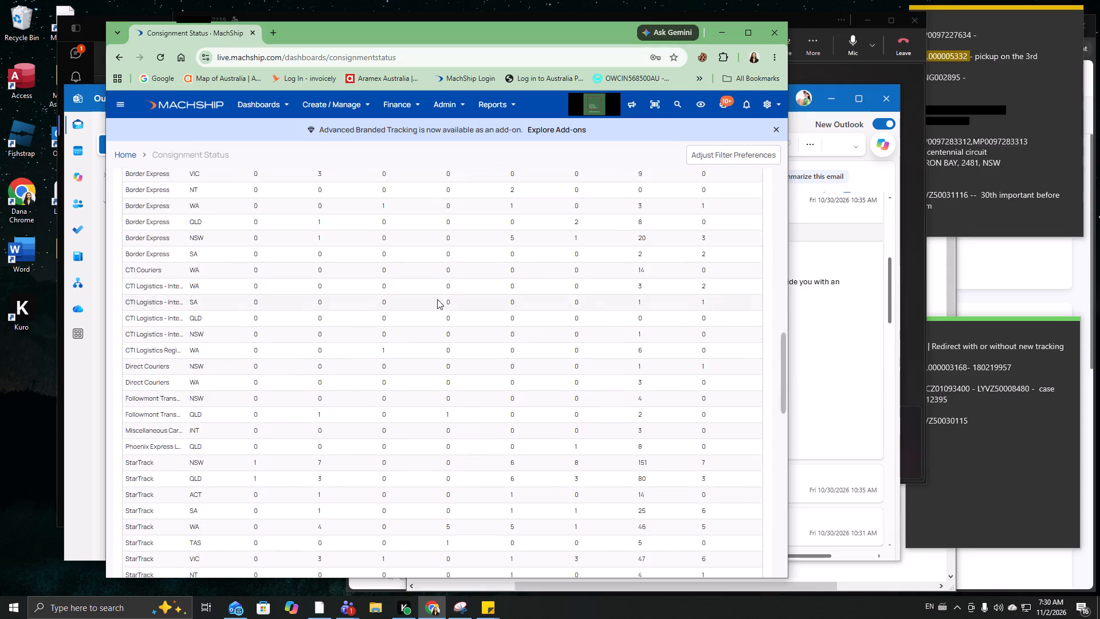
scroll(437, 299, down, 20)
scroll(437, 299, down, 2)
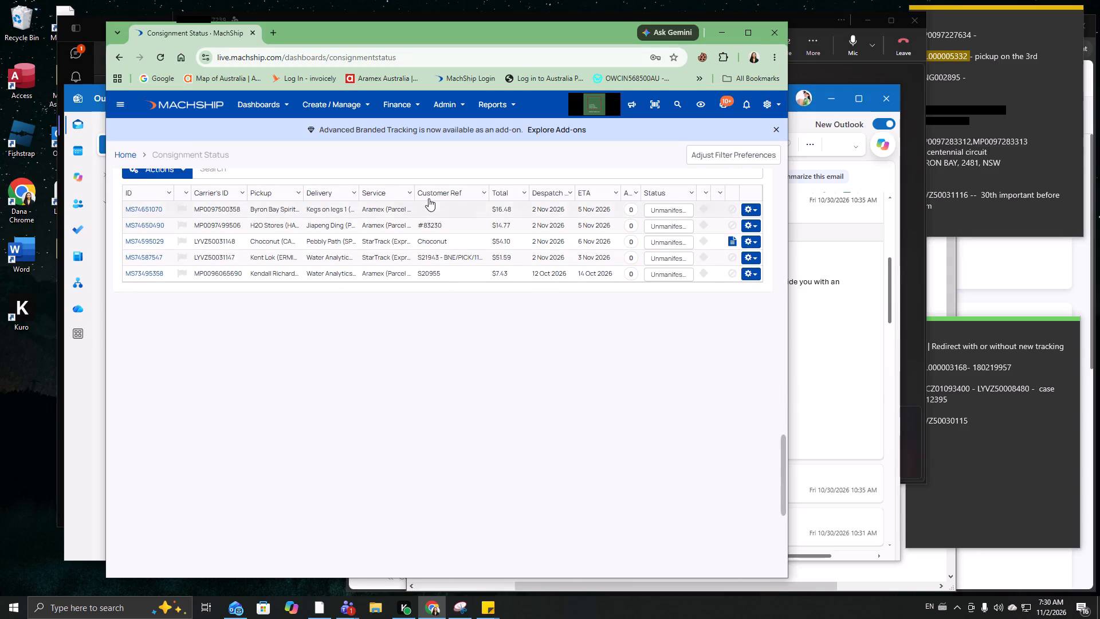
right_click(158, 213)
click(227, 225)
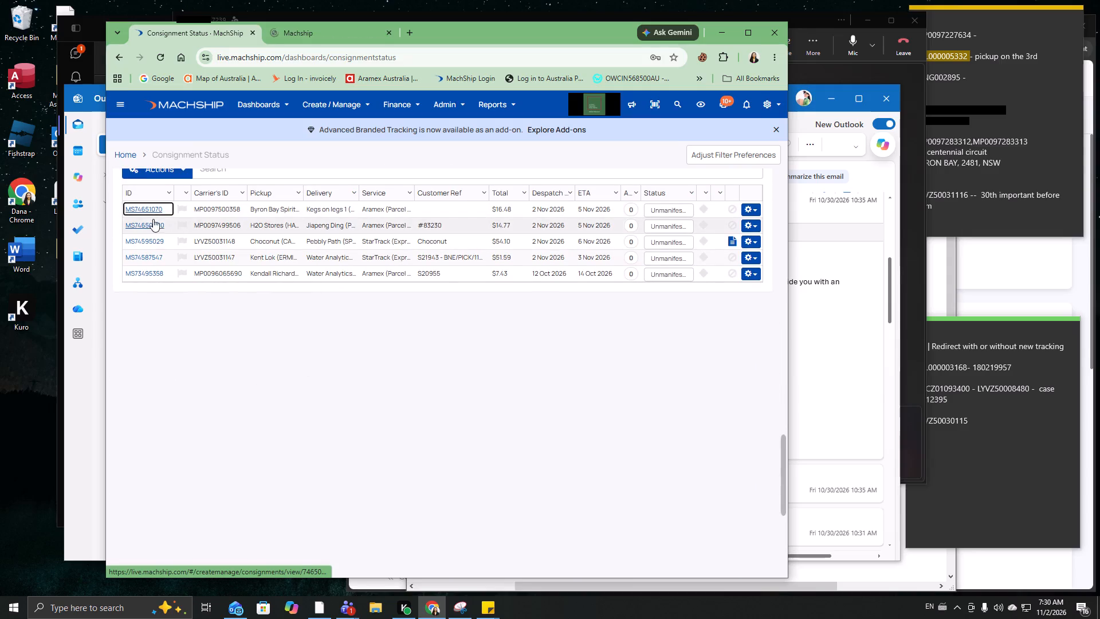
right_click(152, 219)
click(251, 237)
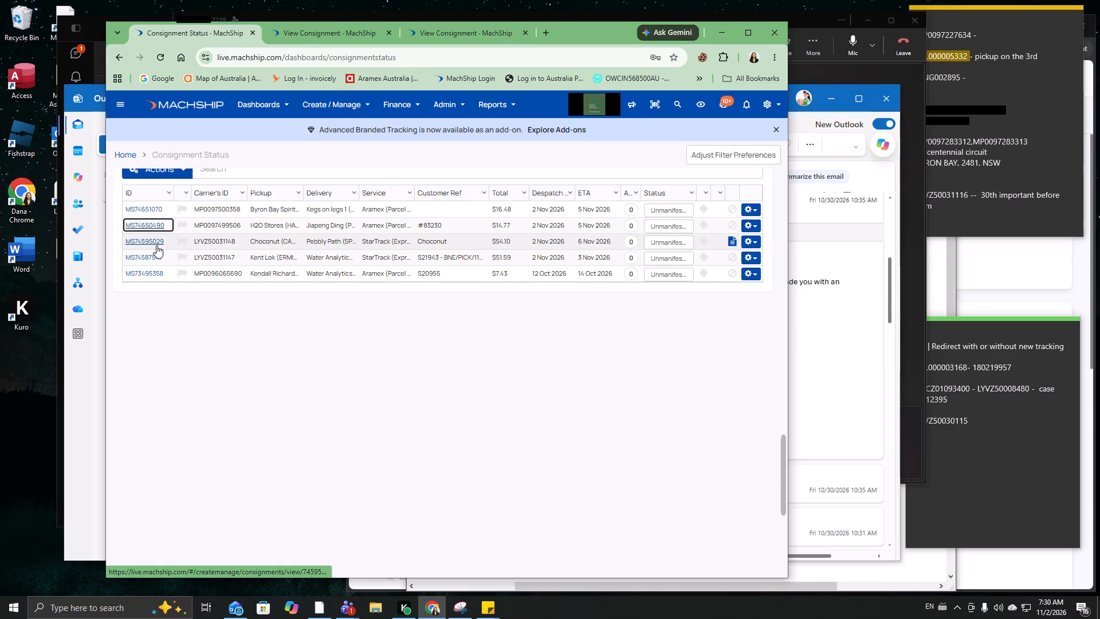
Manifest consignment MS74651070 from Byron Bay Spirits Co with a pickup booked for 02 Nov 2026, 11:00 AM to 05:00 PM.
click(343, 27)
scroll(308, 313, down, 4)
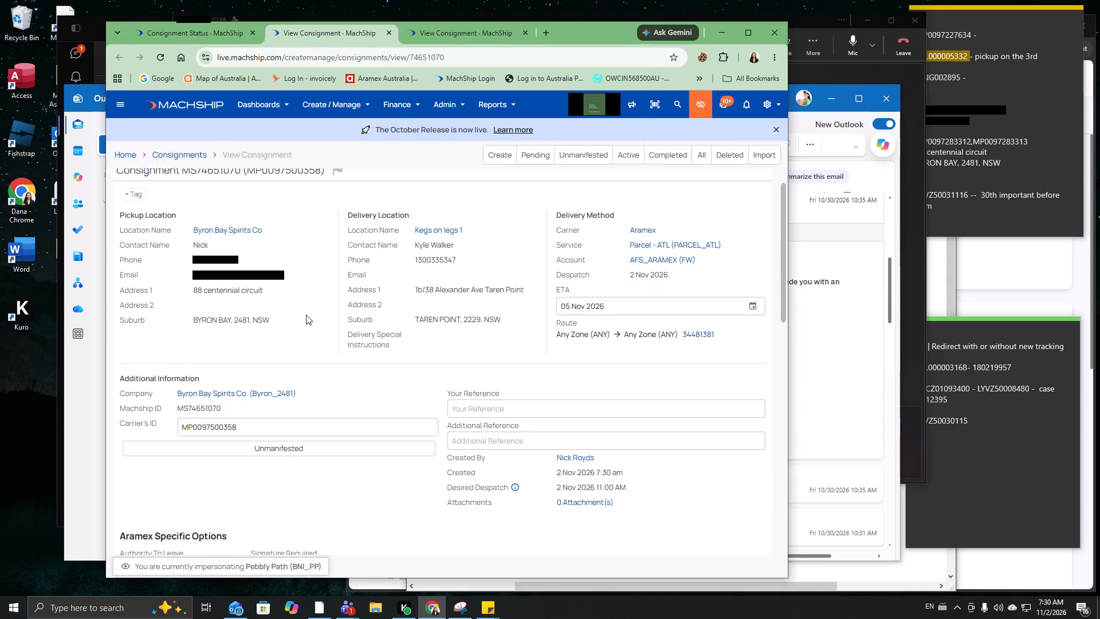
scroll(306, 315, down, 20)
scroll(306, 315, down, 4)
click(134, 236)
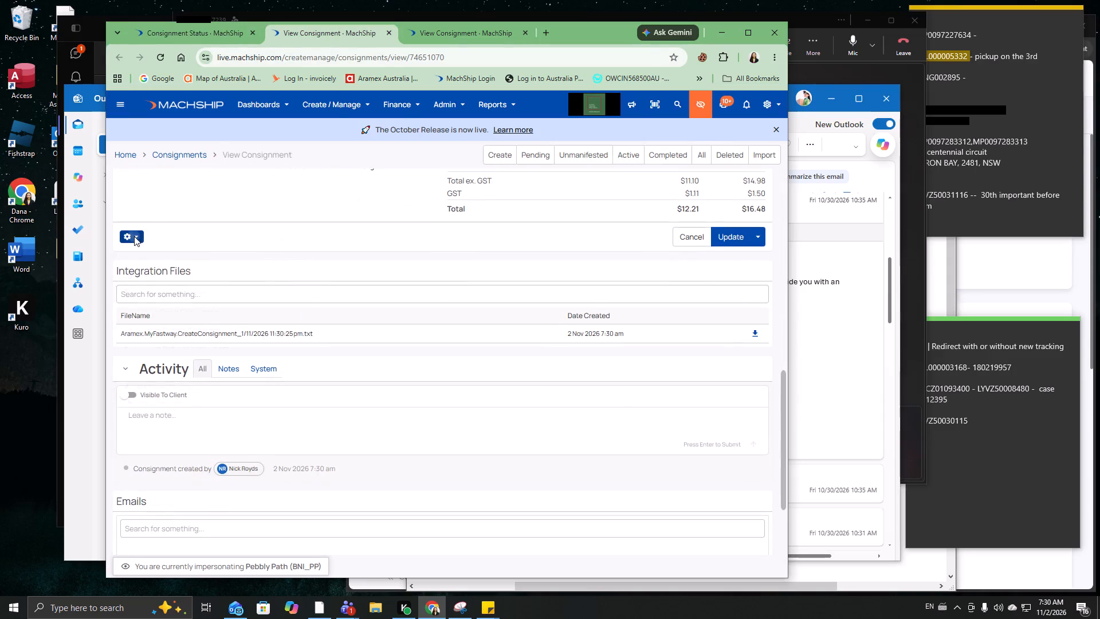
click(226, 416)
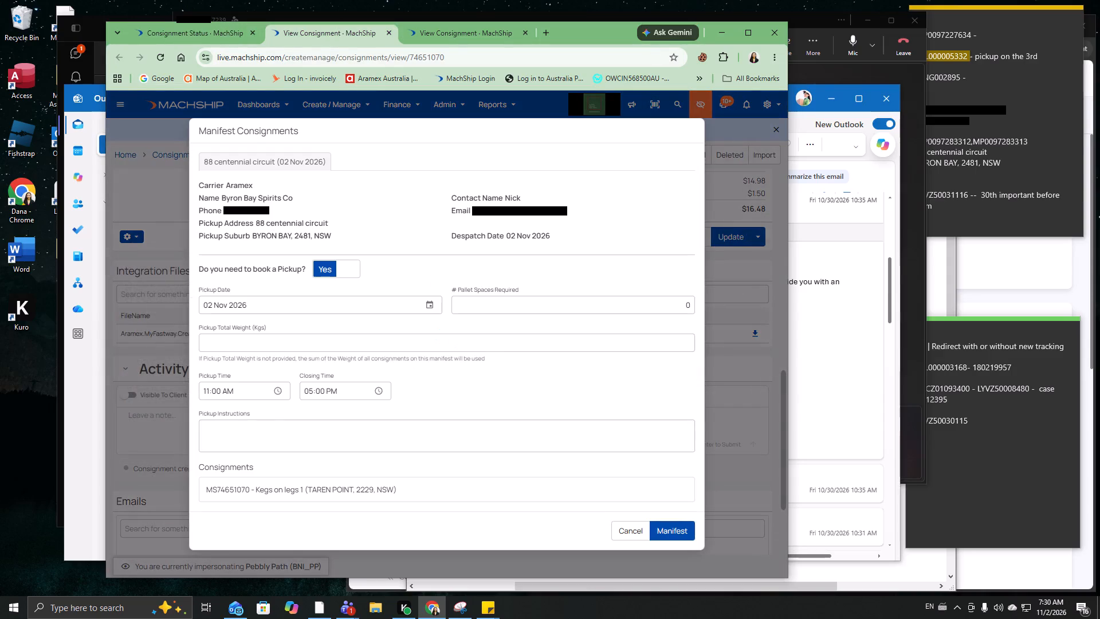
click(680, 534)
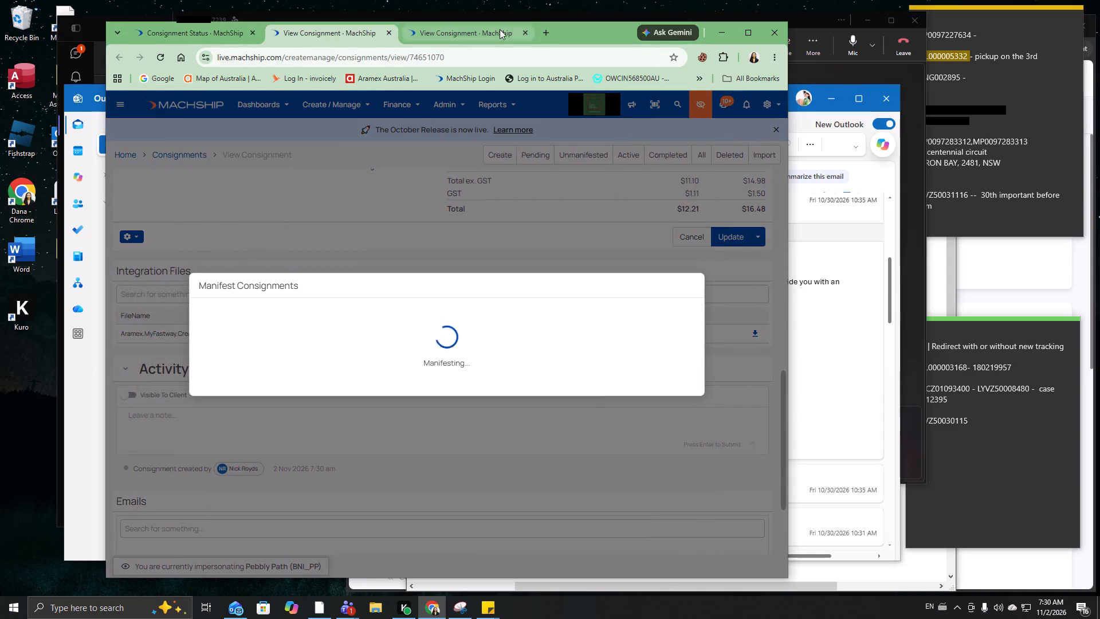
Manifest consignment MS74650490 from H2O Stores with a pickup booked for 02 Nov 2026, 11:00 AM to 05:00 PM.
click(500, 29)
scroll(296, 313, down, 6)
right_drag(300, 326, 265, 320)
scroll(294, 324, down, 19)
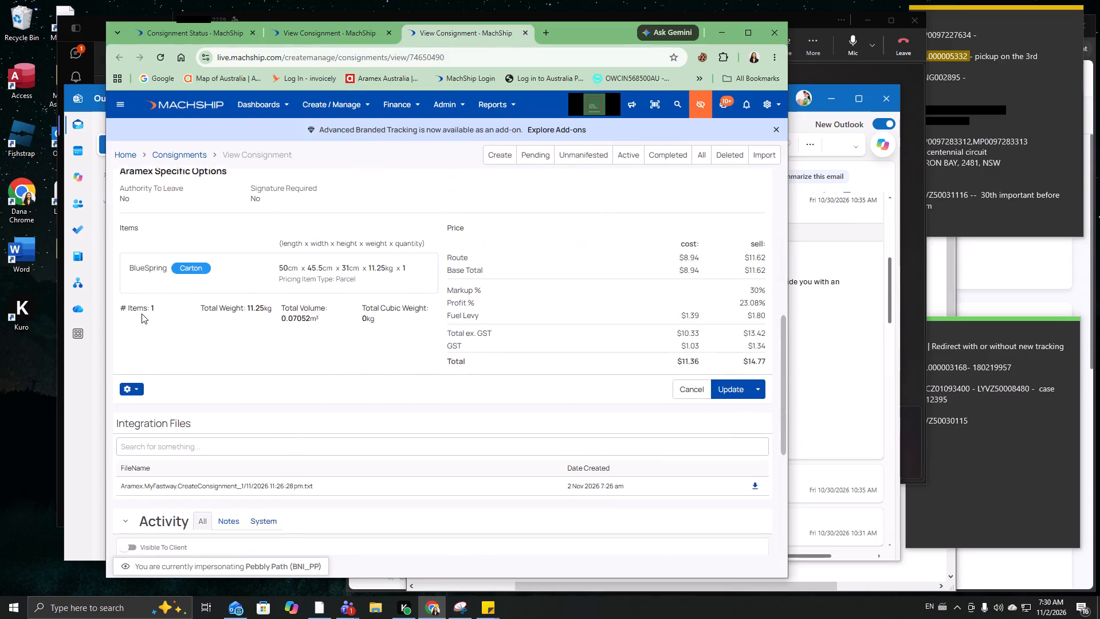
scroll(142, 314, down, 3)
click(136, 254)
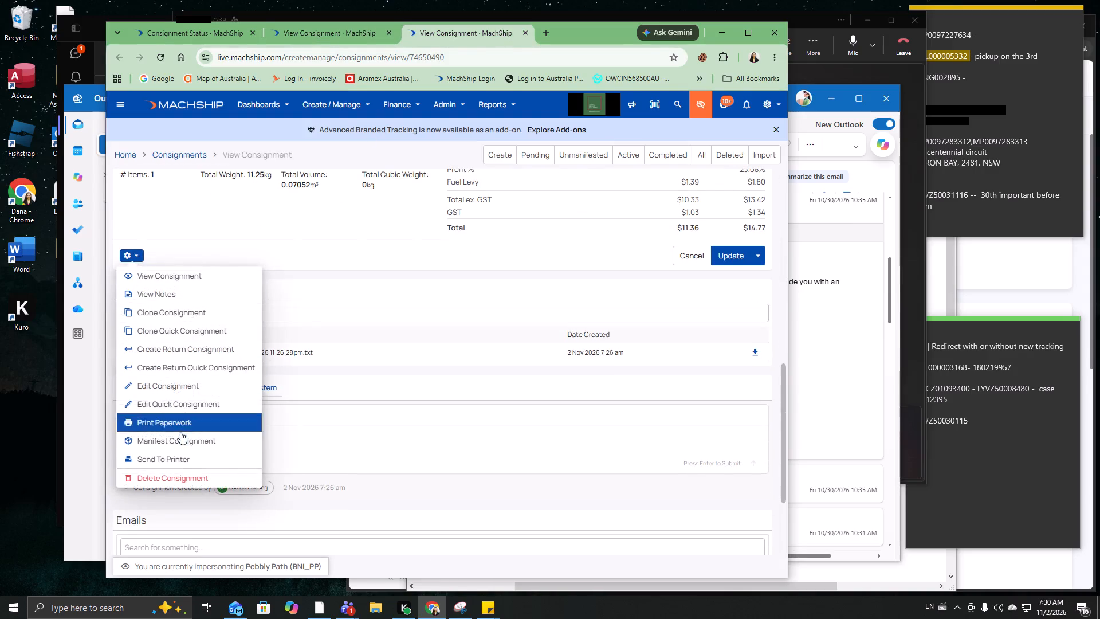
click(184, 438)
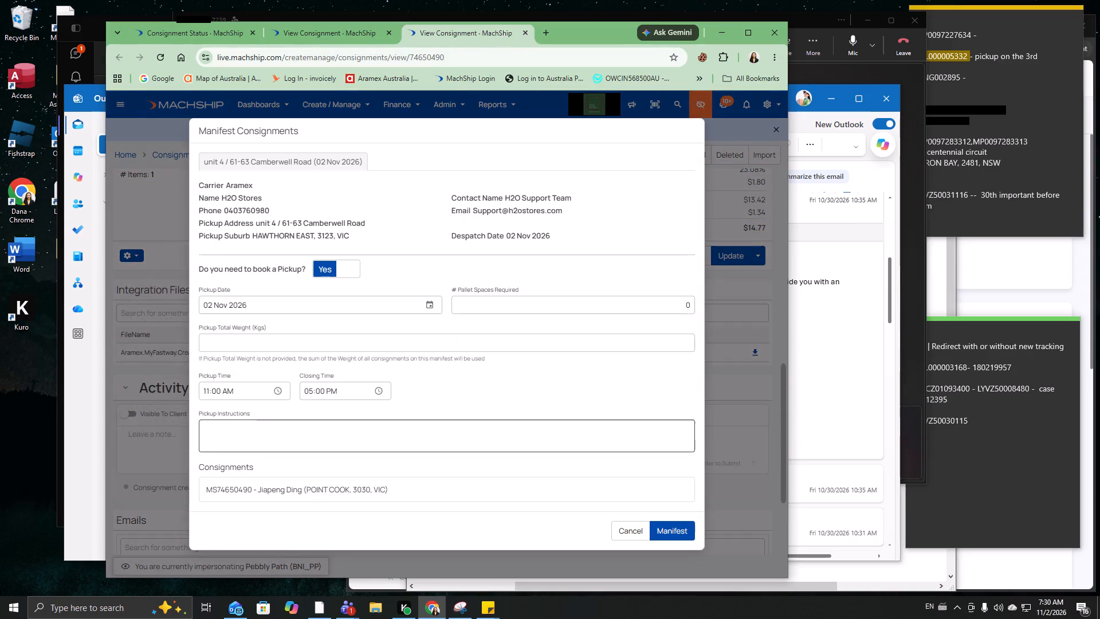
double_click(682, 534)
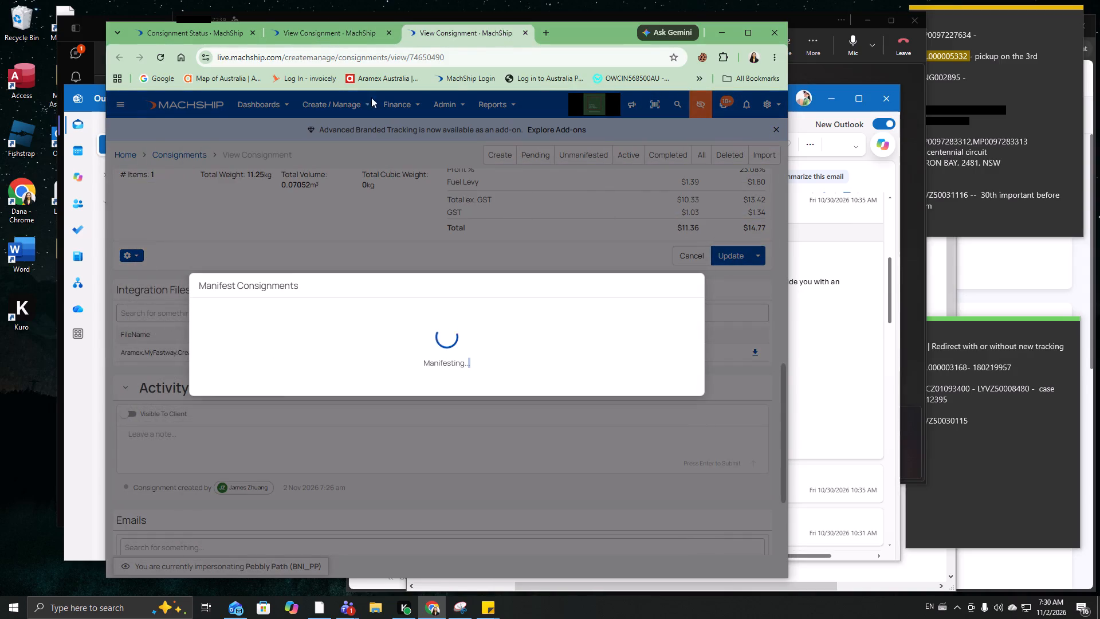
click(349, 39)
double_click(390, 30)
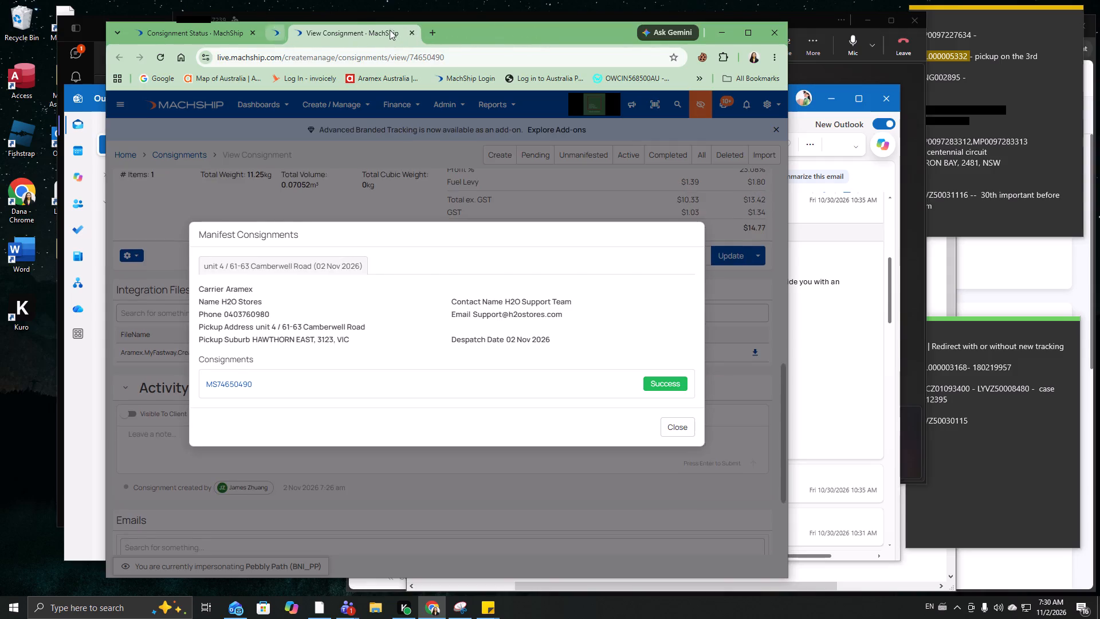
Reload the Consignment Status dashboard and list the remaining unmanifested consignments again.
click(190, 30)
click(183, 100)
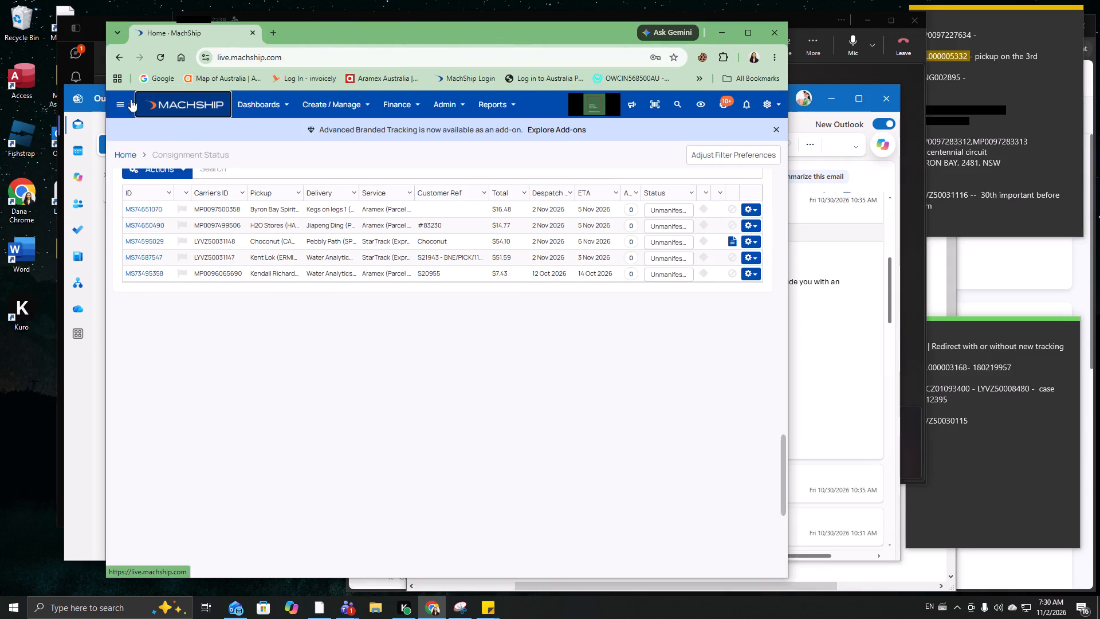
click(120, 99)
click(158, 259)
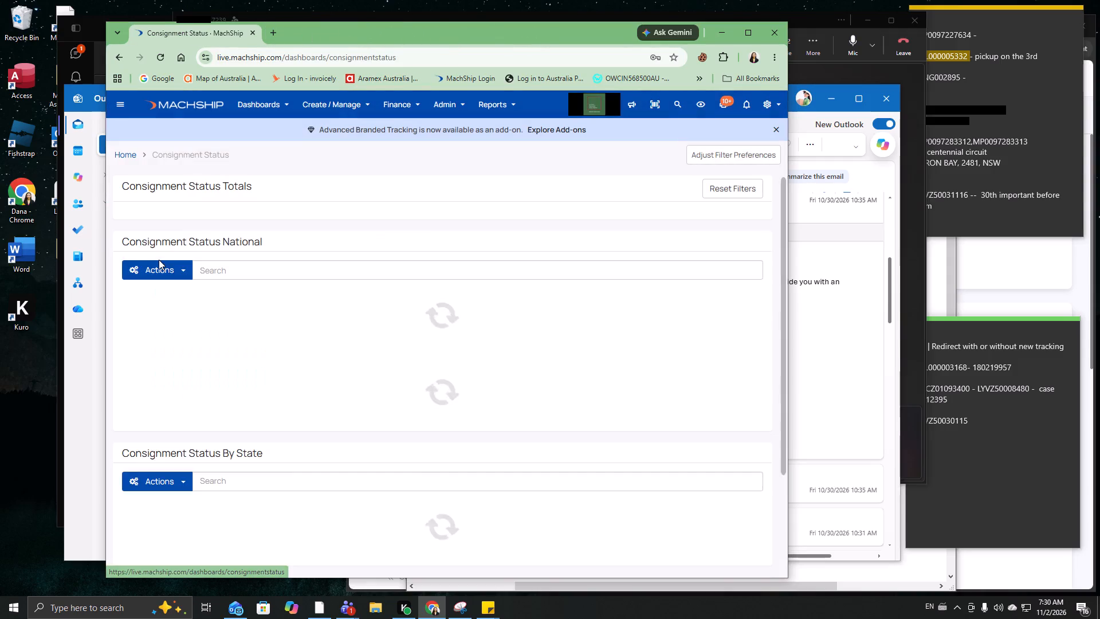
double_click(214, 230)
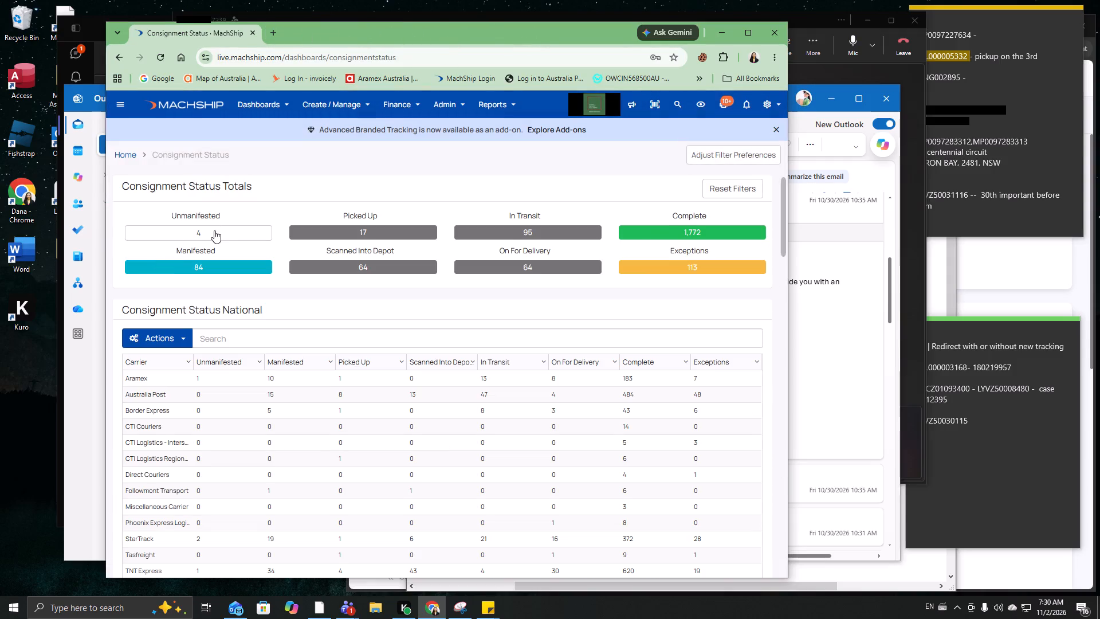
scroll(215, 231, down, 20)
scroll(215, 231, down, 20)
scroll(215, 231, down, 9)
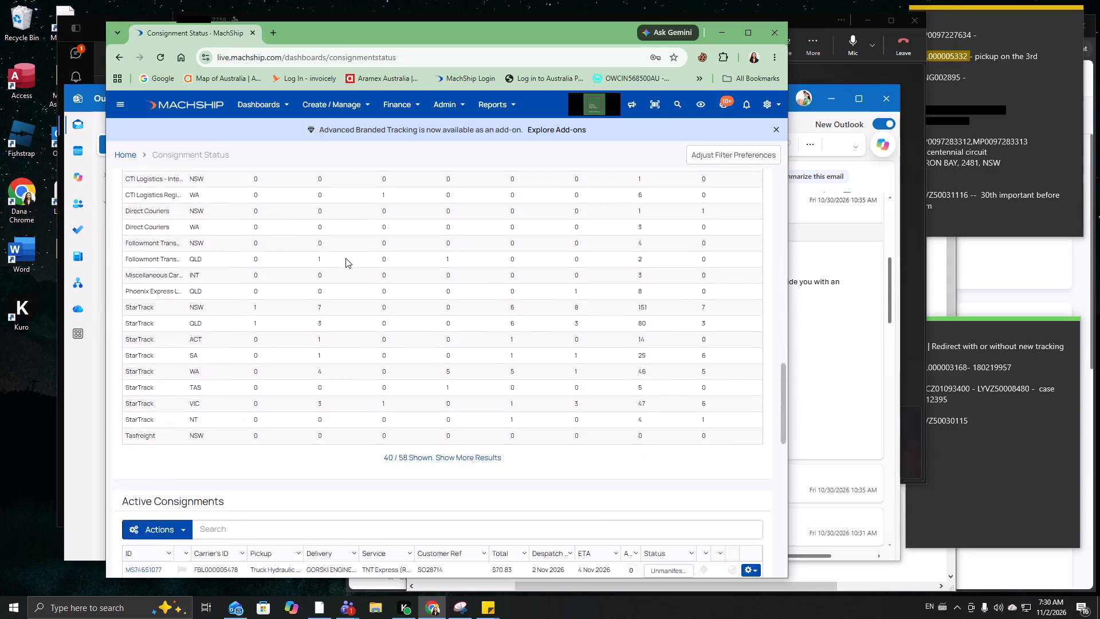
scroll(345, 258, down, 8)
drag(345, 283, 300, 281)
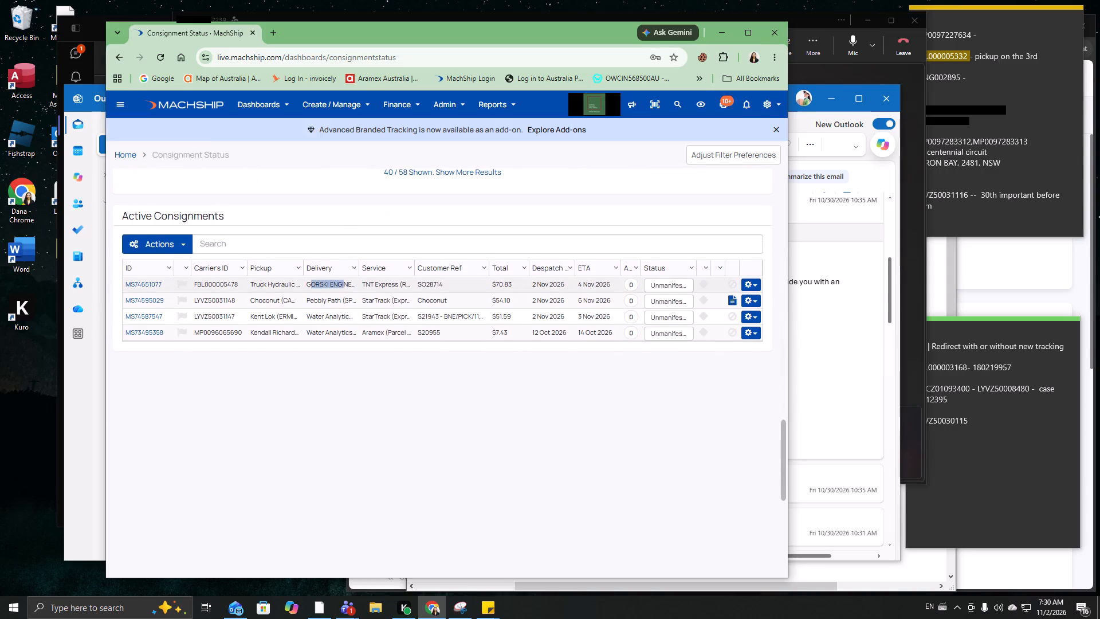
drag(300, 281, 279, 279)
right_click(156, 282)
click(239, 297)
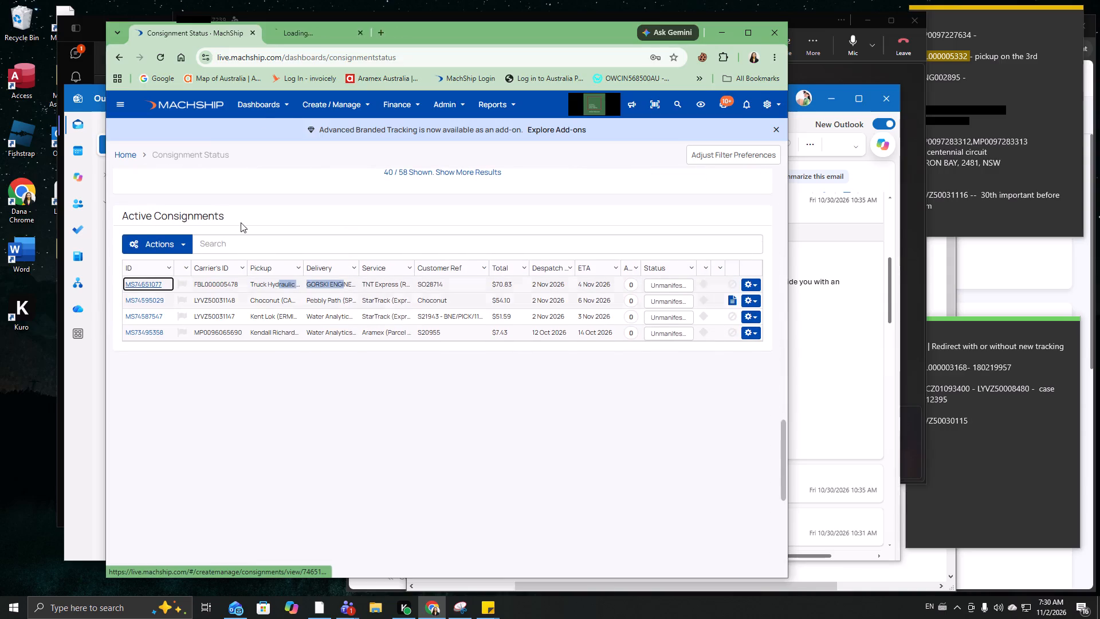
click(309, 42)
scroll(340, 191, down, 4)
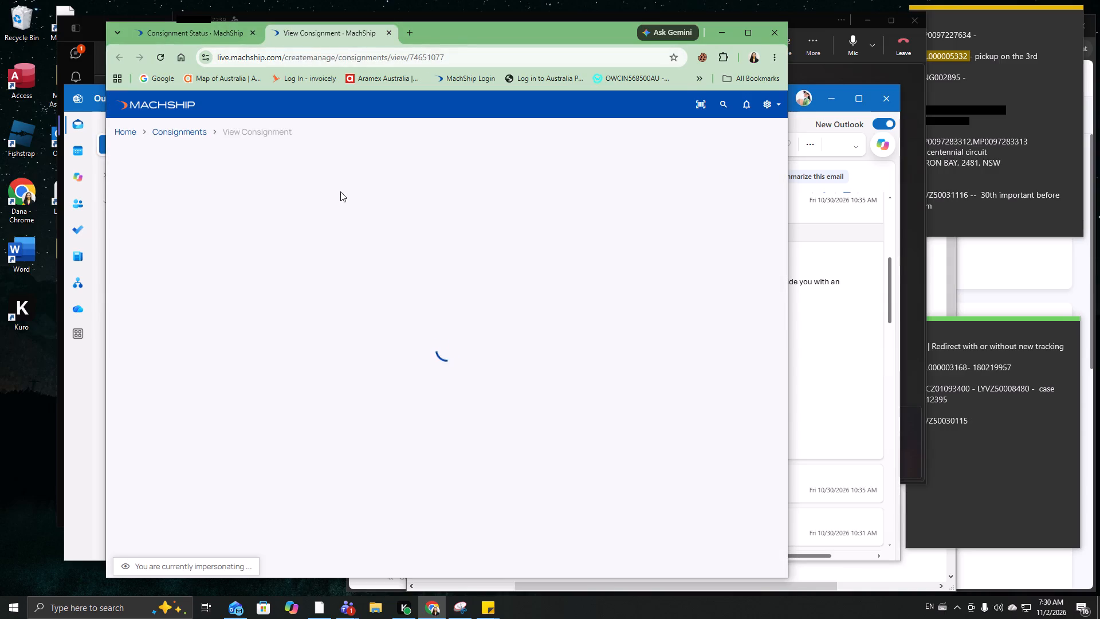
scroll(341, 191, down, 20)
scroll(341, 191, down, 10)
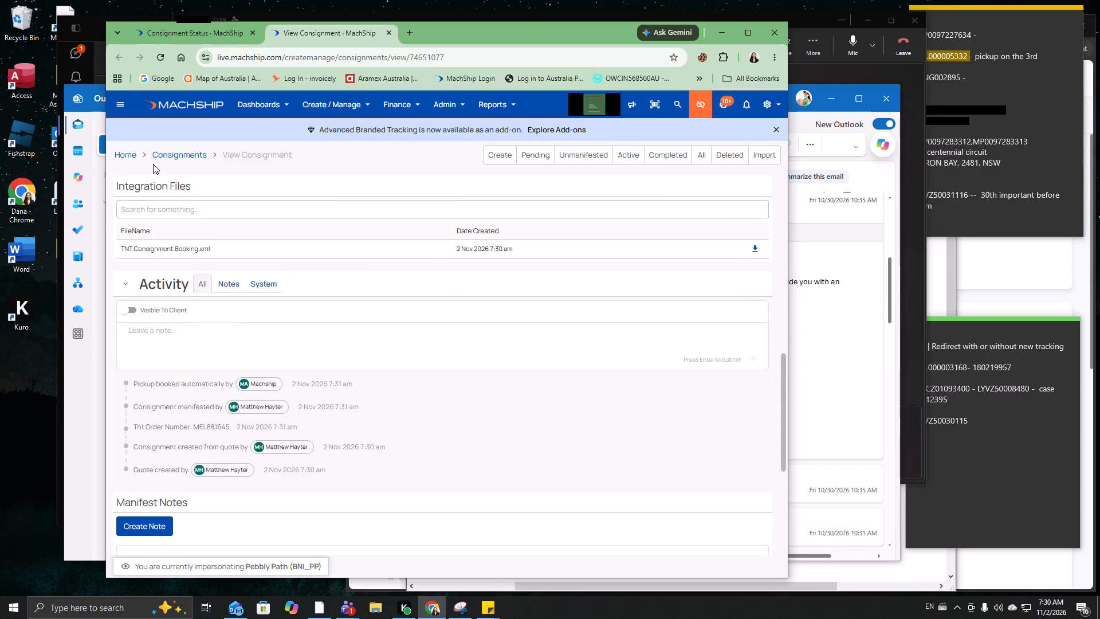
scroll(147, 166, up, 7)
click(136, 232)
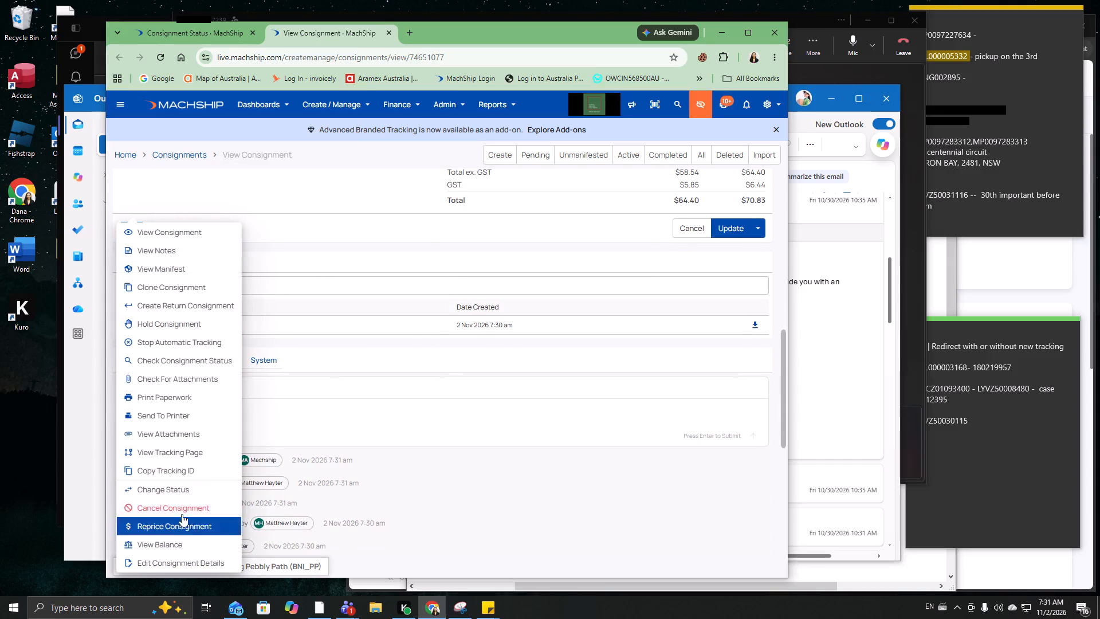
click(386, 307)
scroll(375, 304, up, 20)
scroll(375, 304, up, 1)
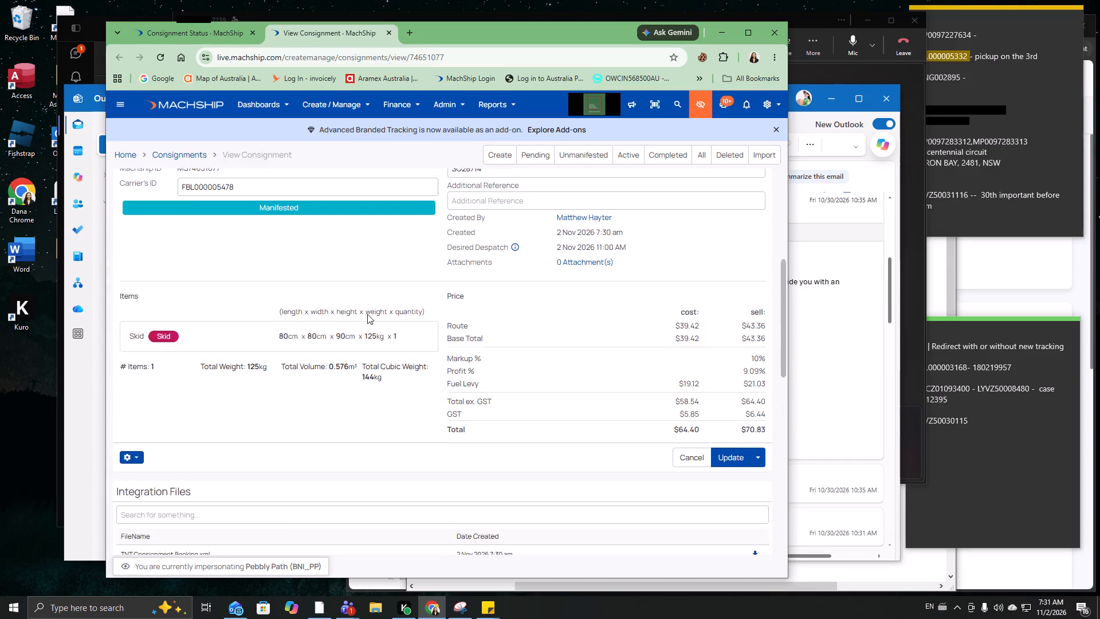
scroll(367, 314, up, 4)
click(388, 32)
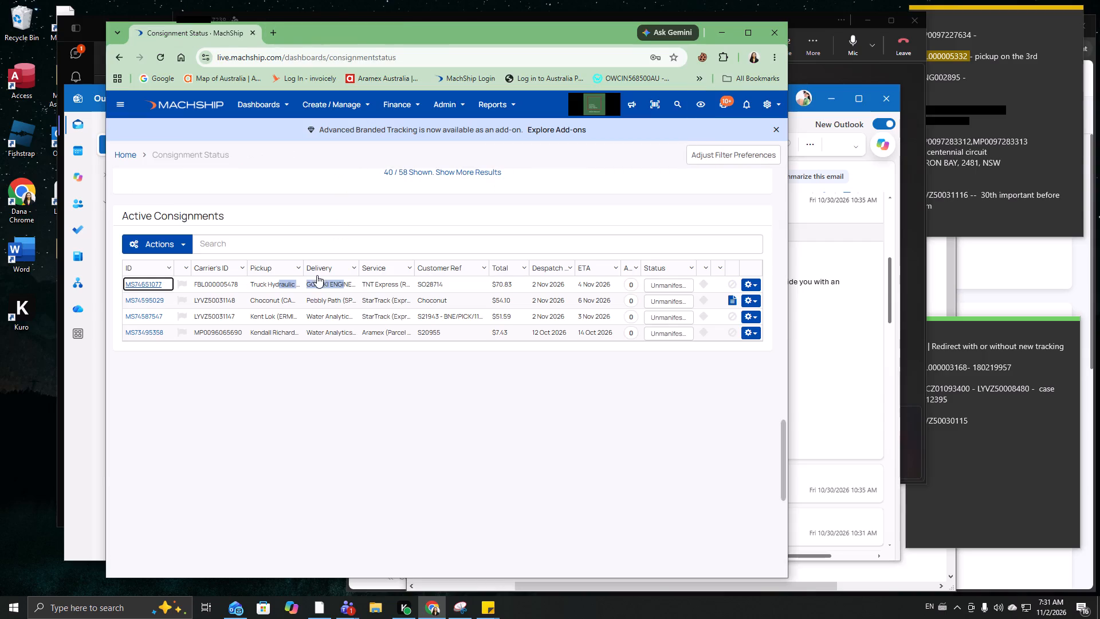
Stop impersonating Pebbly Path (BNI_PP) and reopen the Consignment Status dashboard.
click(164, 58)
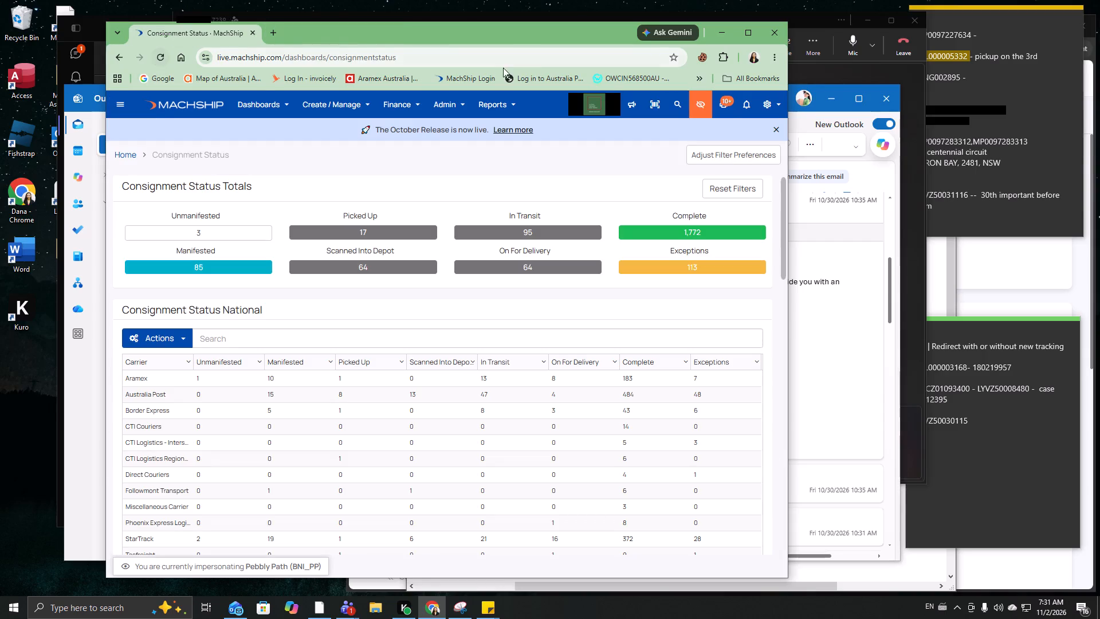
click(697, 104)
click(702, 108)
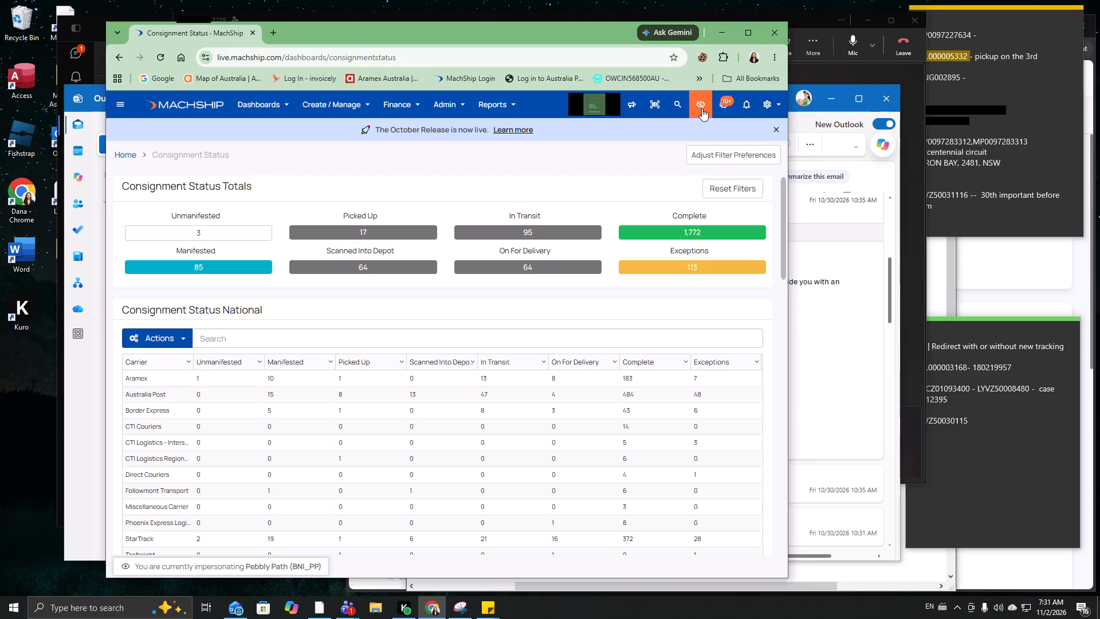
click(702, 108)
click(667, 145)
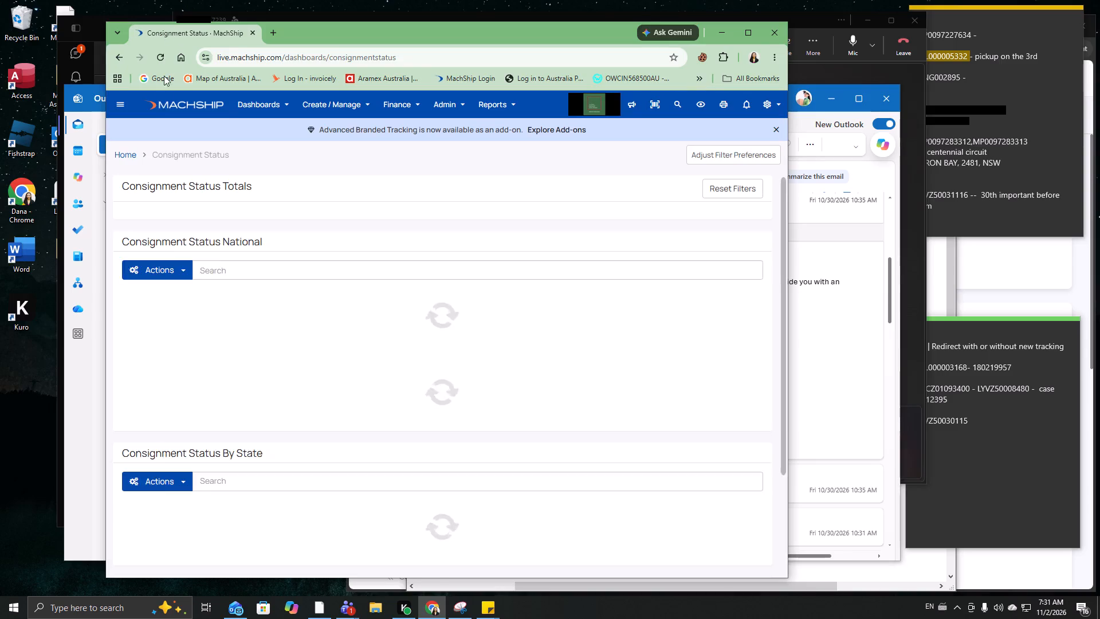
click(191, 103)
click(124, 100)
click(124, 100)
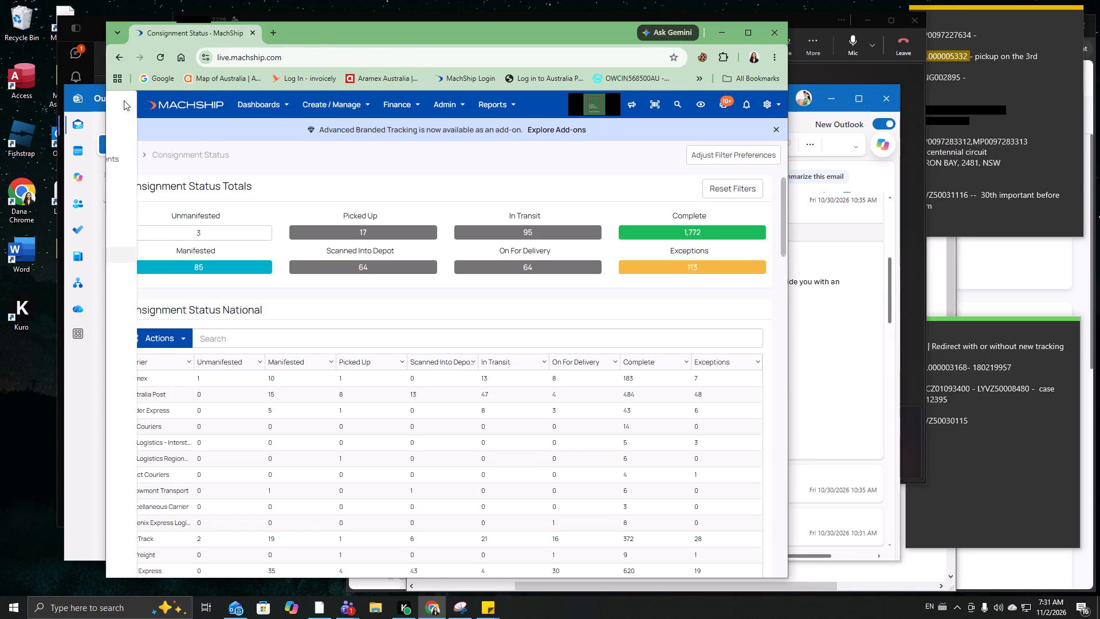
click(187, 255)
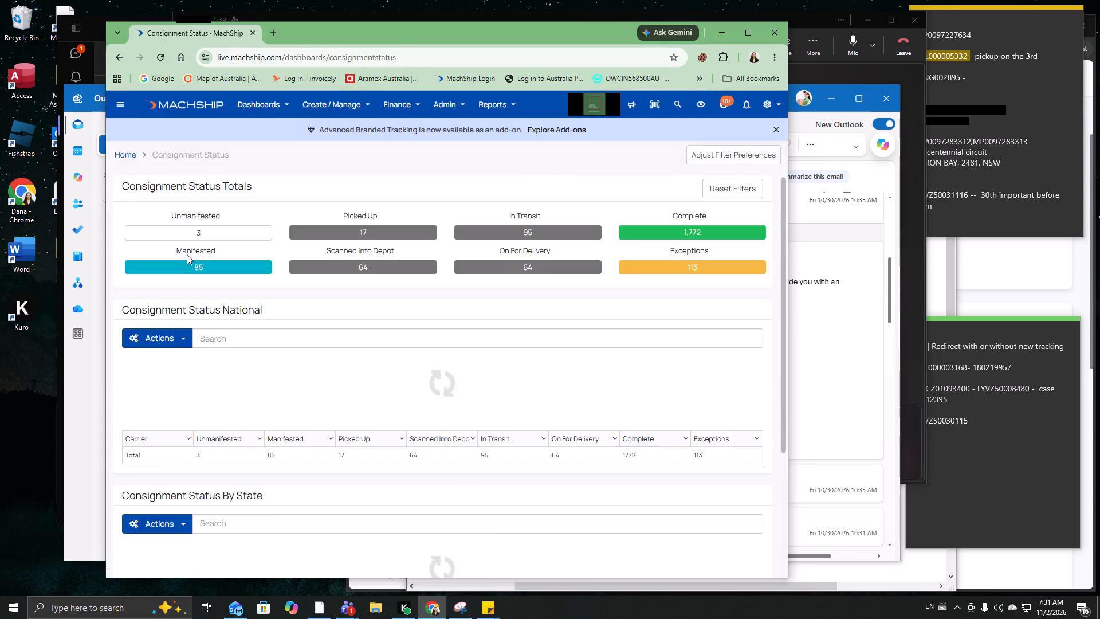
Check the notifications and dismiss the Advanced Branded Tracking announcement banner.
click(747, 109)
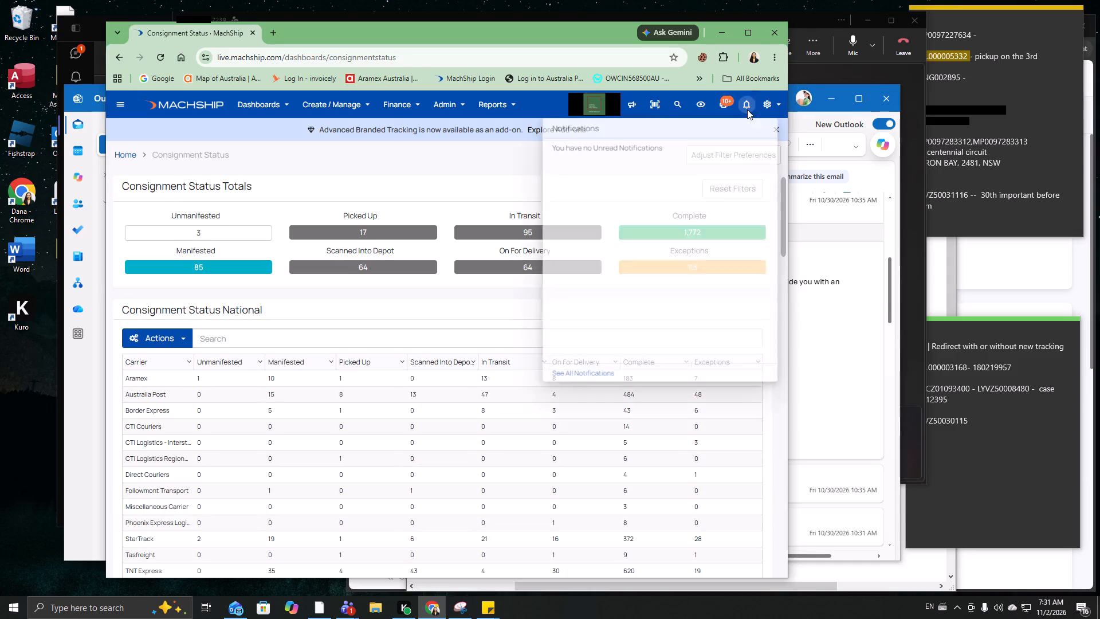
click(747, 109)
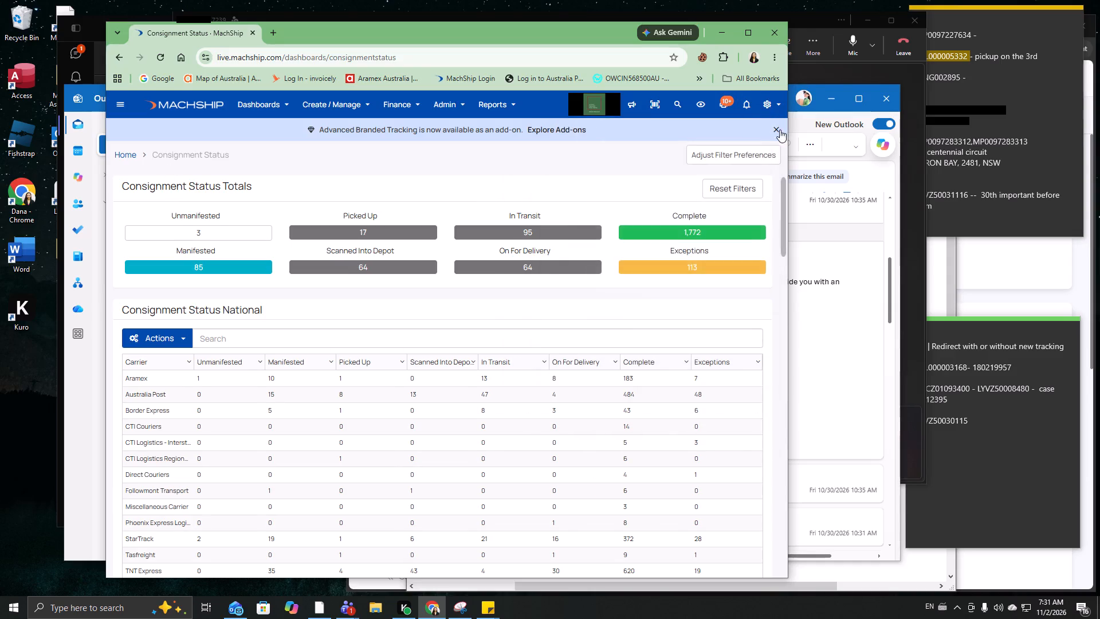
click(780, 131)
Reopen the Consignment Status dashboard and list all manifested consignments under Active Consignments.
click(115, 107)
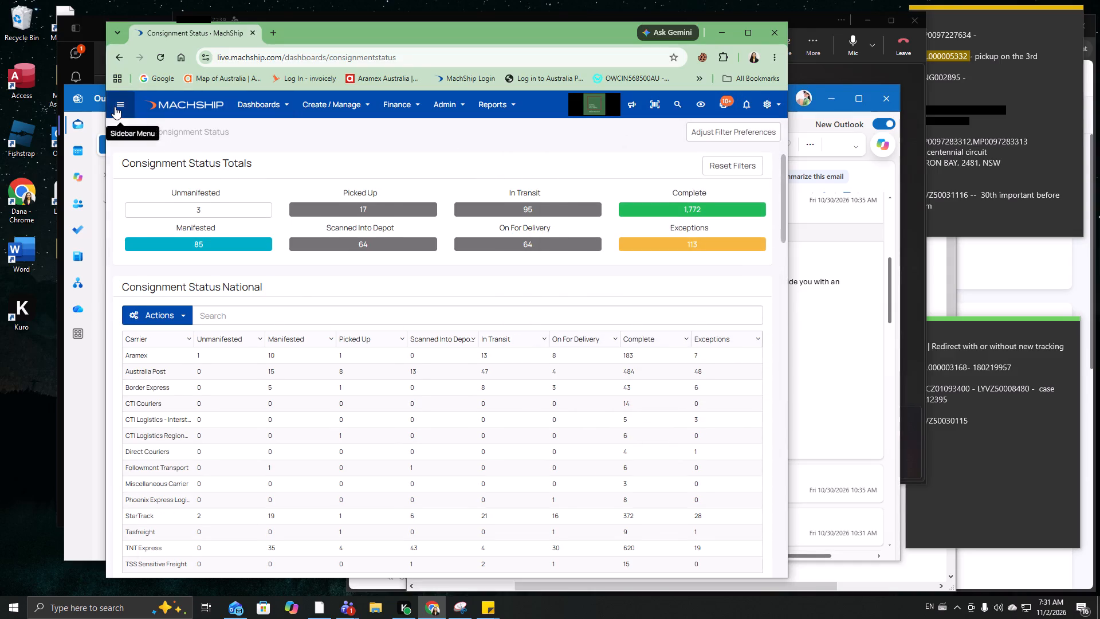
click(160, 252)
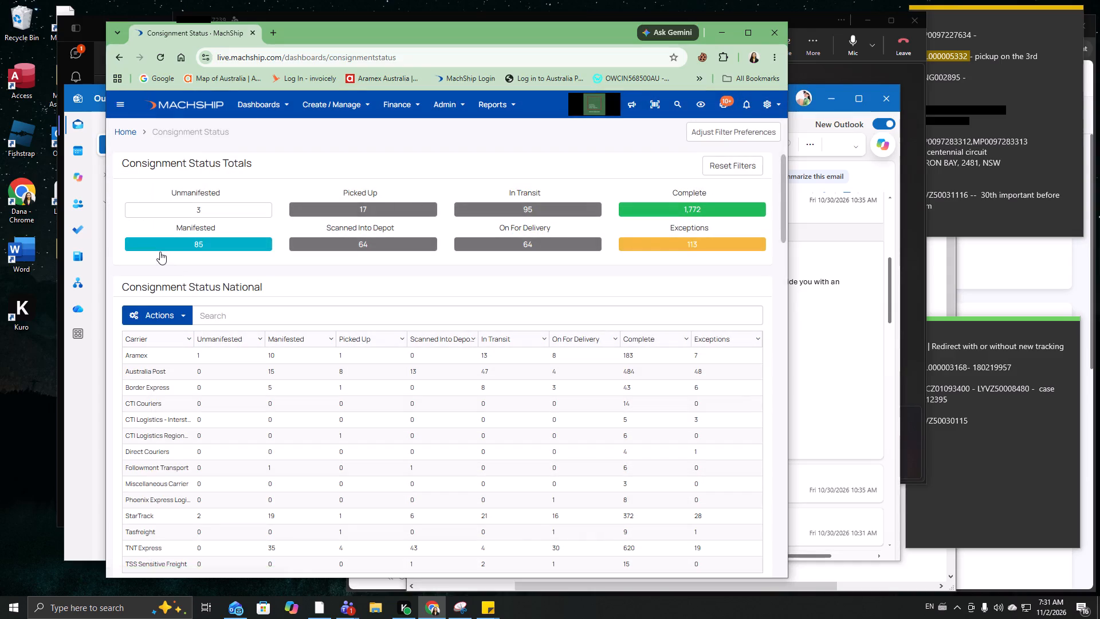
click(191, 244)
click(191, 244)
scroll(378, 267, down, 7)
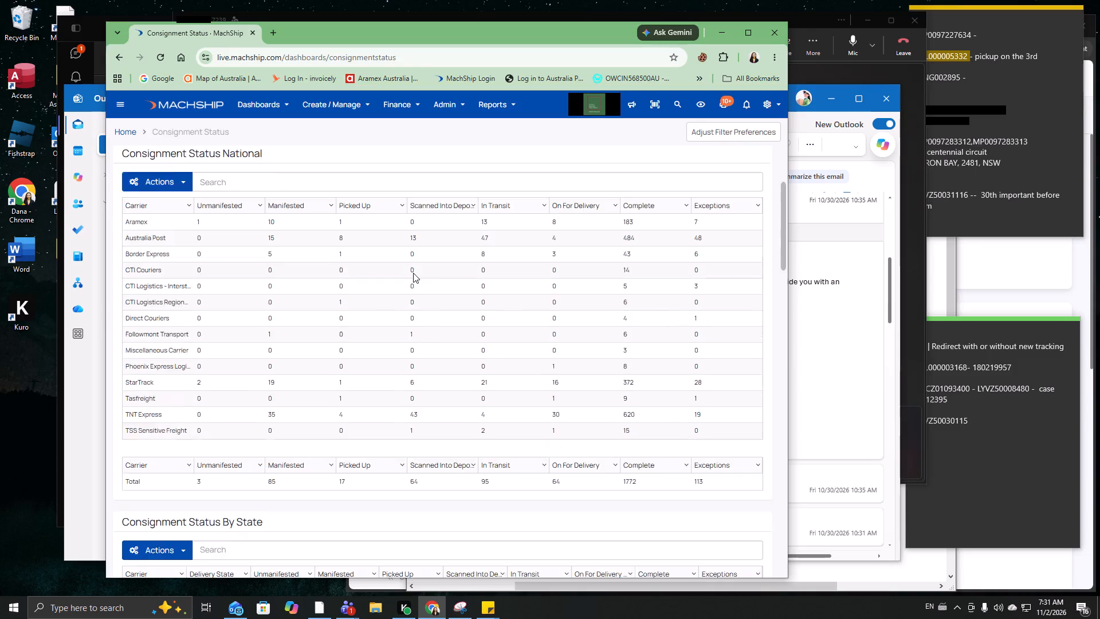
scroll(413, 273, down, 14)
scroll(423, 272, down, 14)
scroll(489, 272, down, 4)
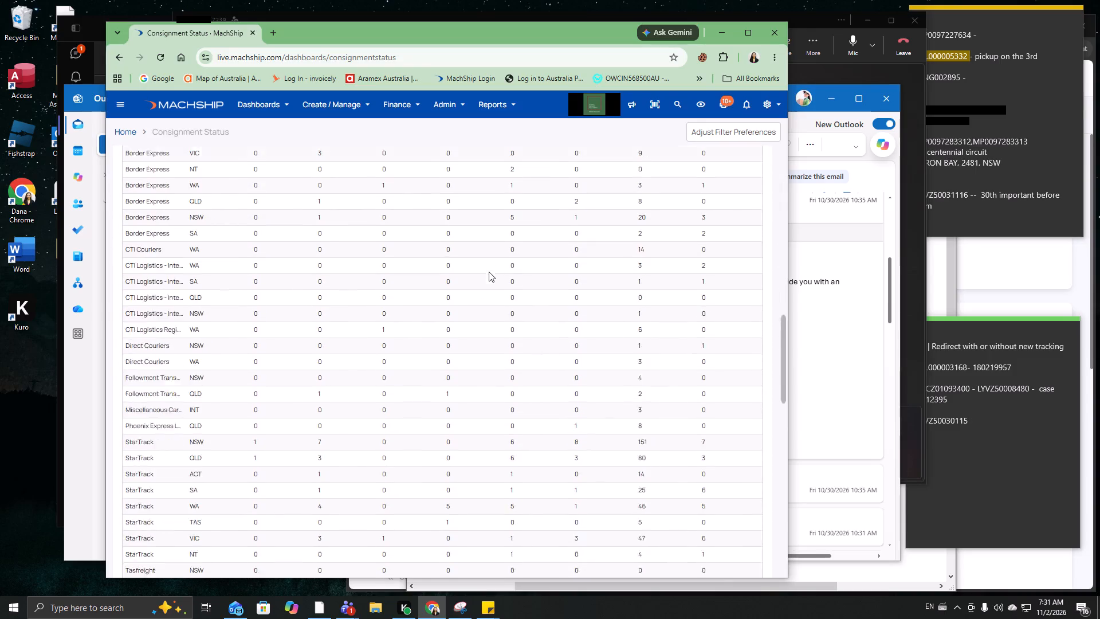
scroll(489, 272, down, 10)
scroll(489, 272, down, 12)
scroll(551, 295, down, 8)
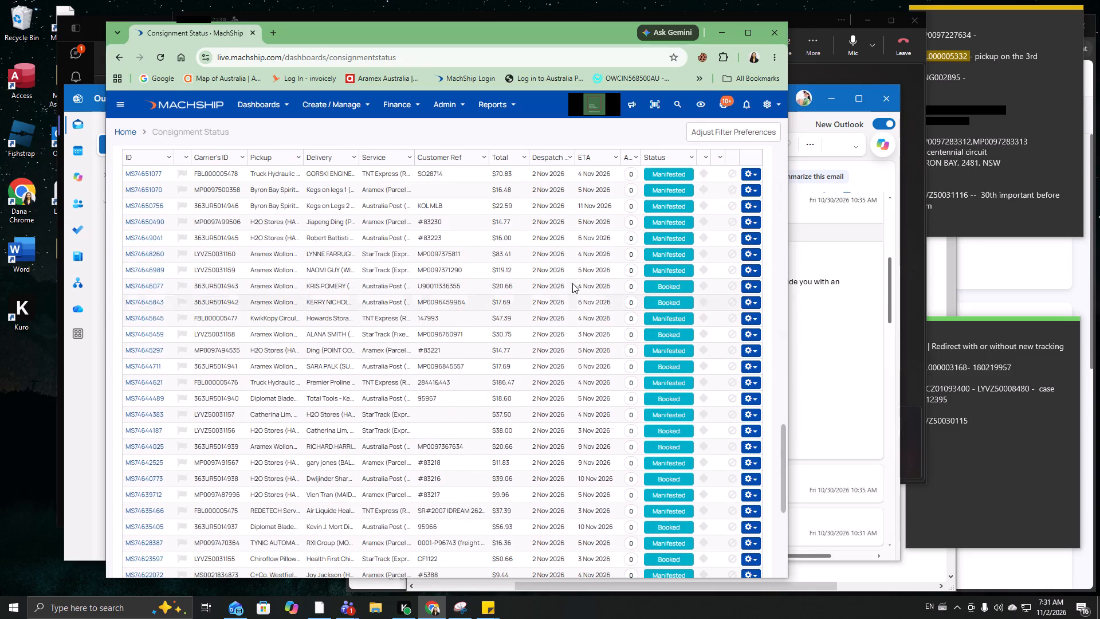
Sort the manifested consignments by despatch date in descending order and load more results down to the October despatches.
click(571, 159)
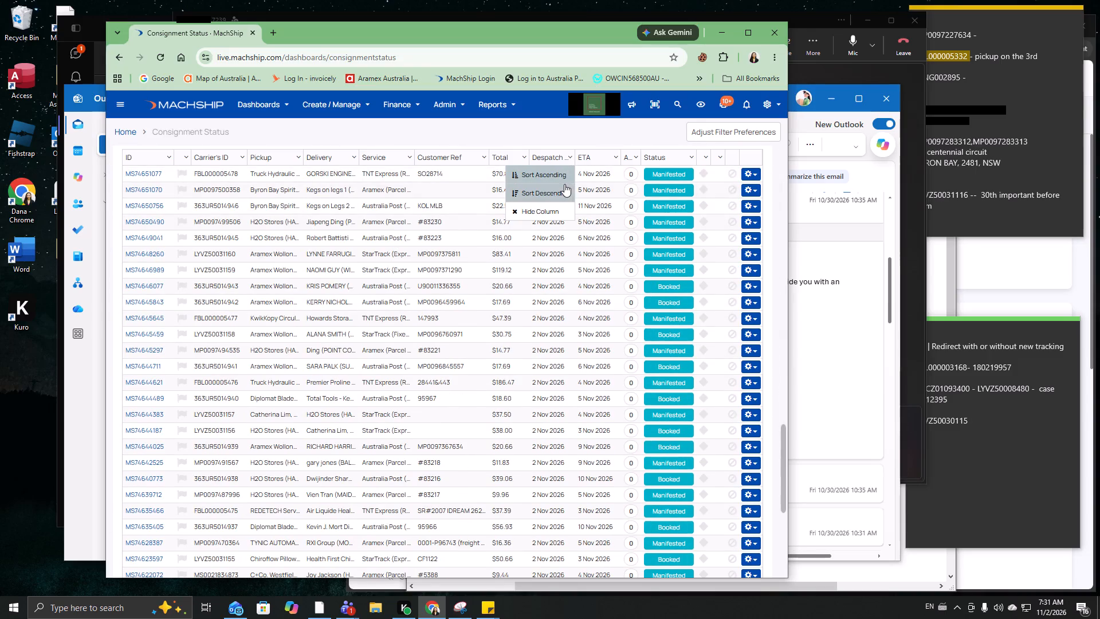
click(564, 185)
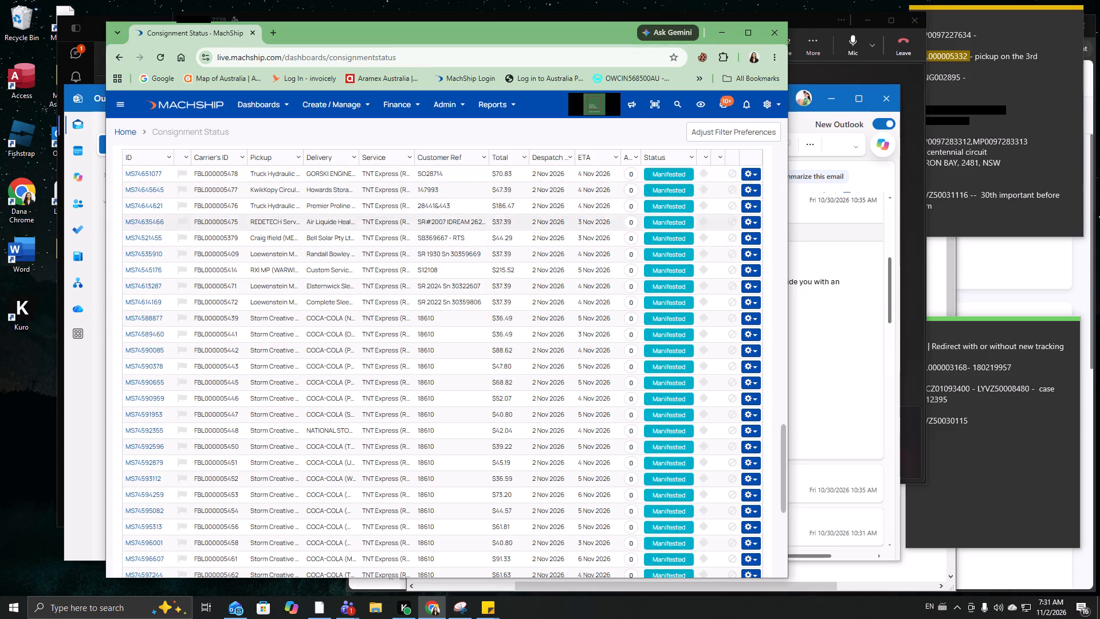
scroll(535, 289, down, 7)
scroll(537, 308, down, 20)
scroll(537, 308, down, 1)
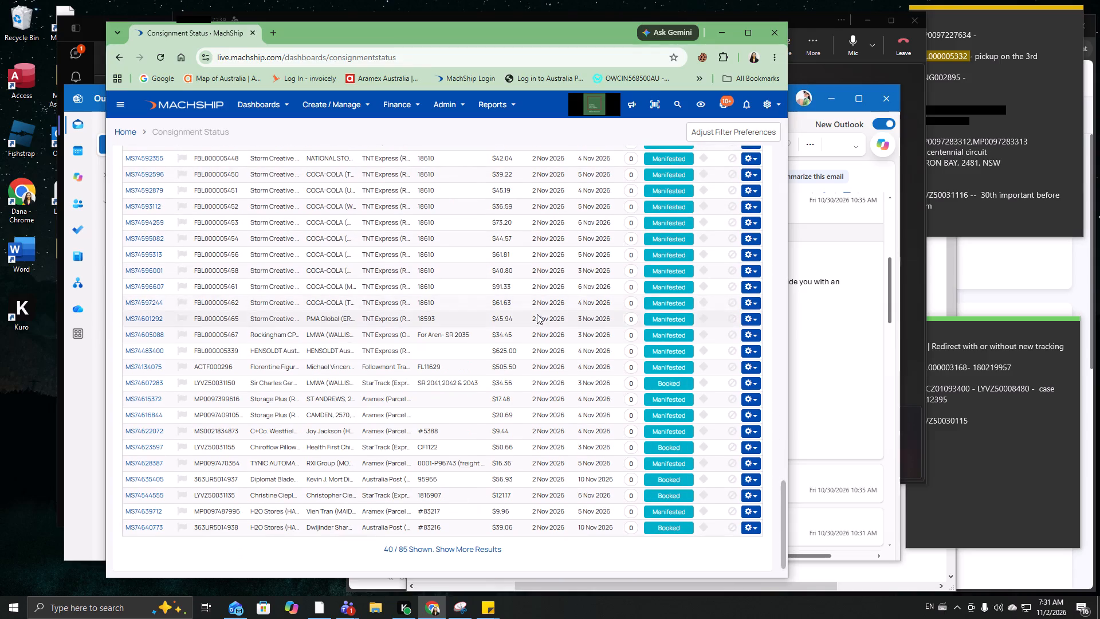
double_click(400, 547)
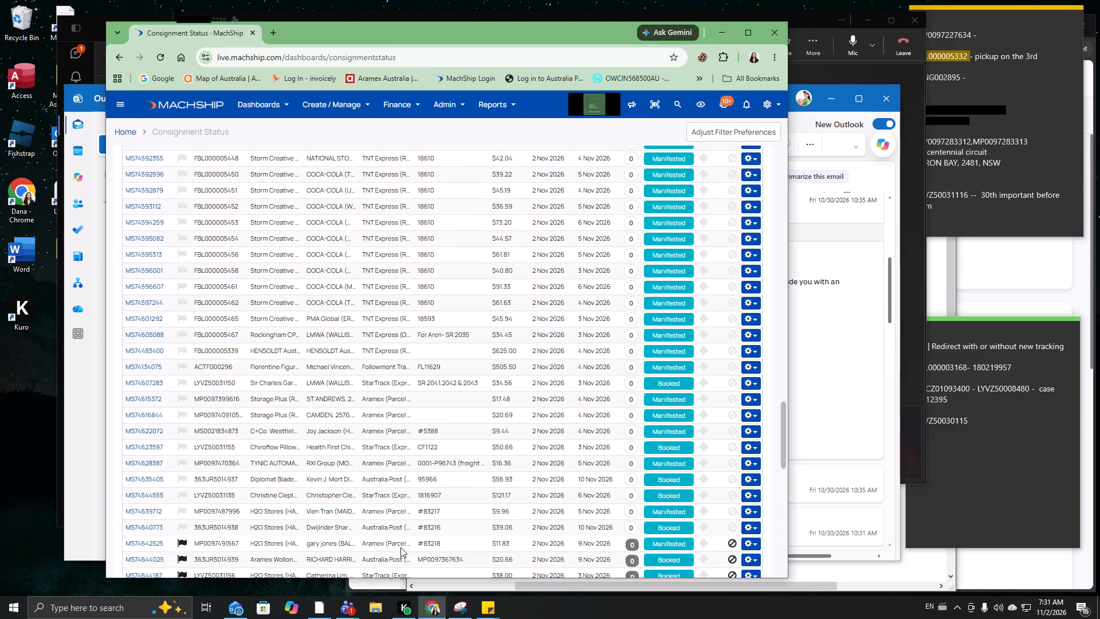
scroll(530, 504, down, 14)
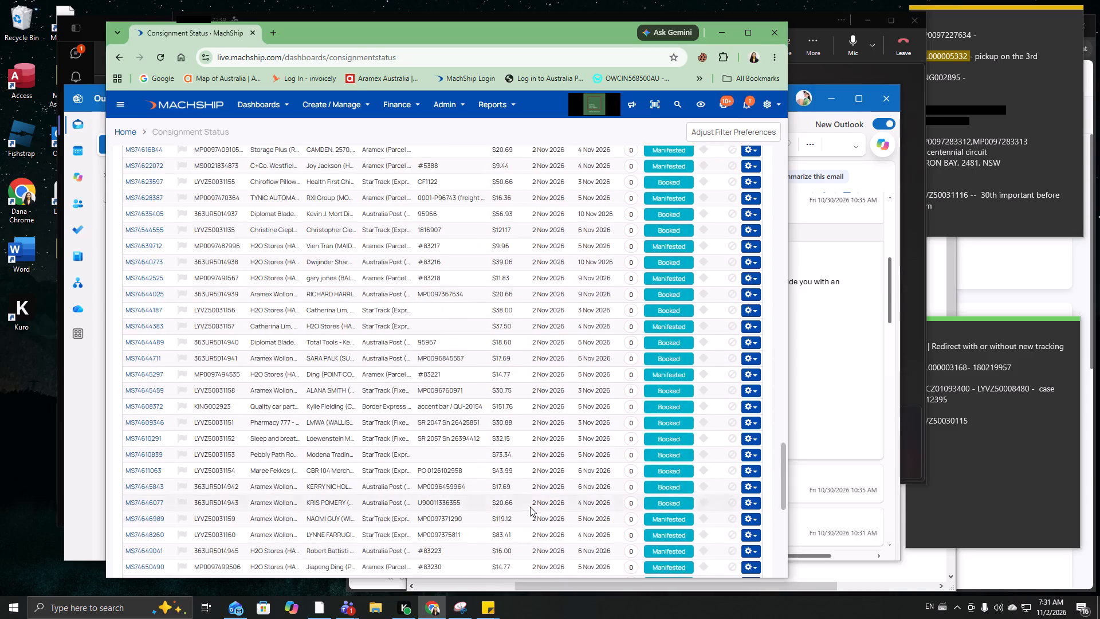
scroll(530, 507, down, 19)
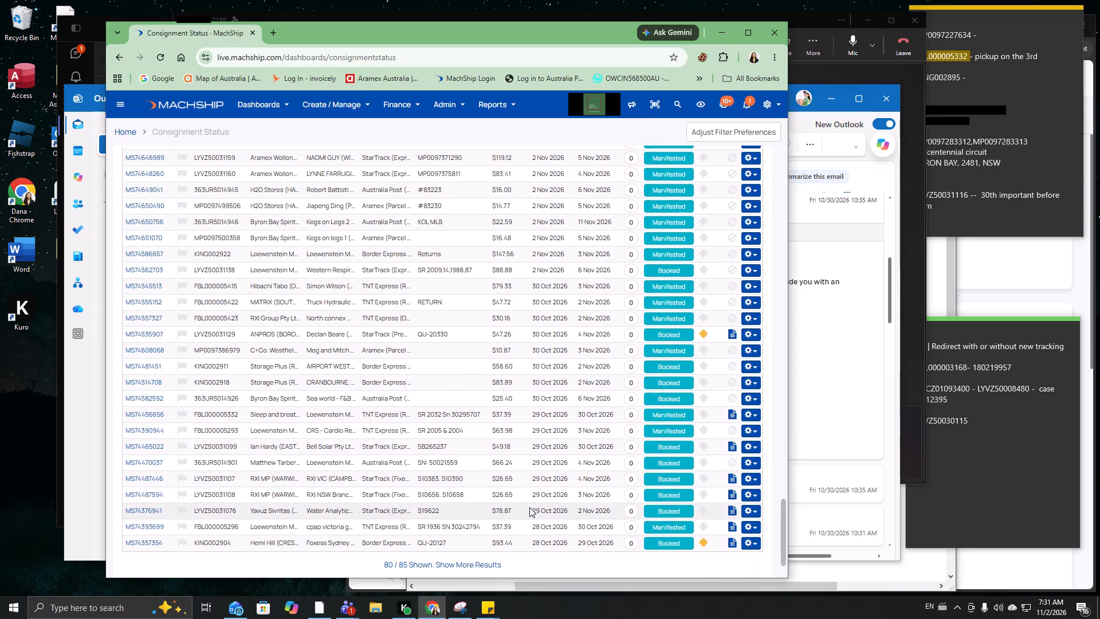
drag(540, 285, 306, 292)
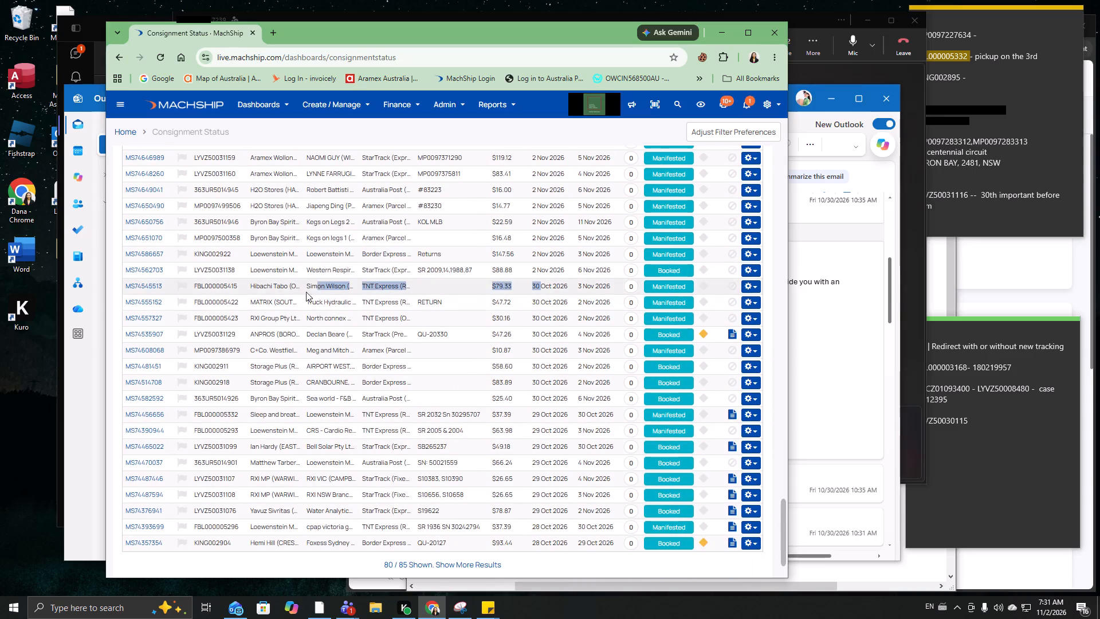
drag(306, 292, 170, 292)
right_click(145, 288)
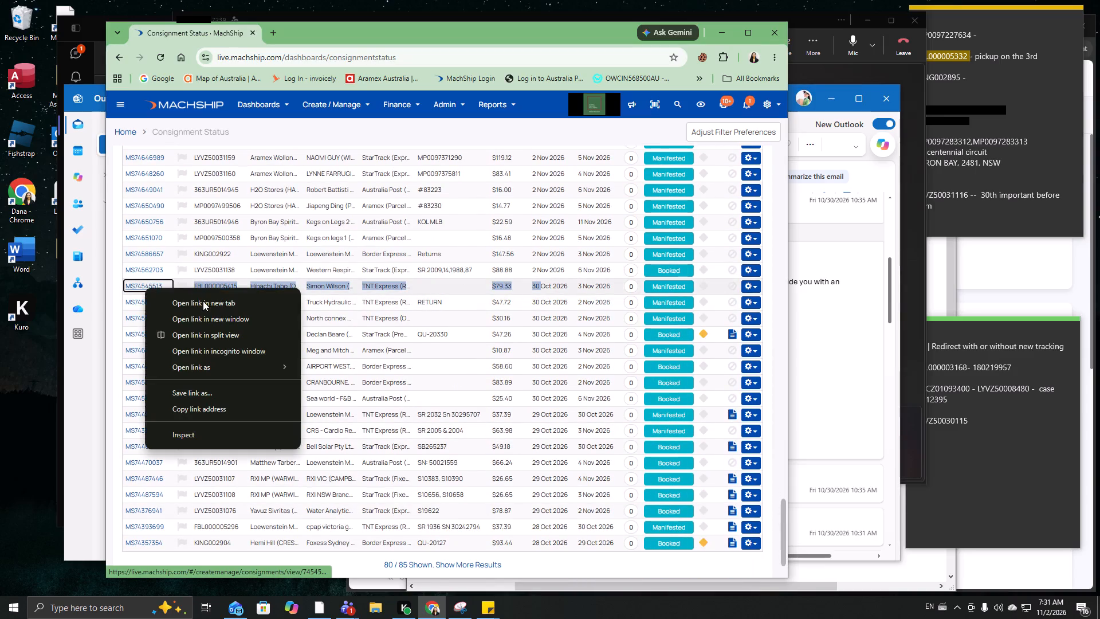
click(206, 303)
right_click(132, 303)
click(222, 318)
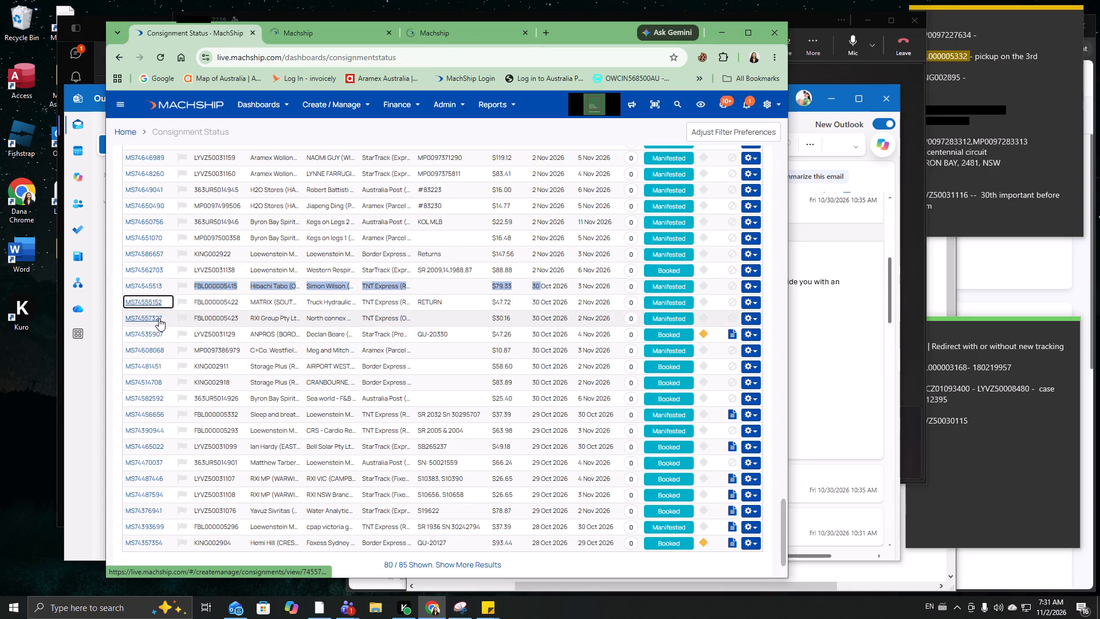
right_click(159, 318)
click(231, 330)
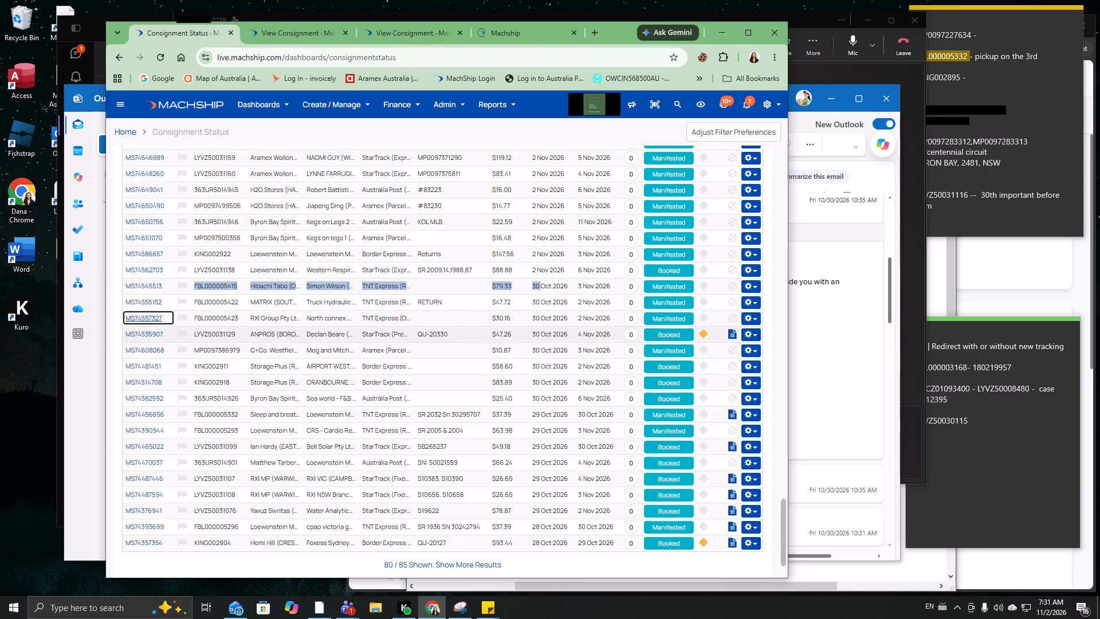
right_click(152, 332)
click(417, 337)
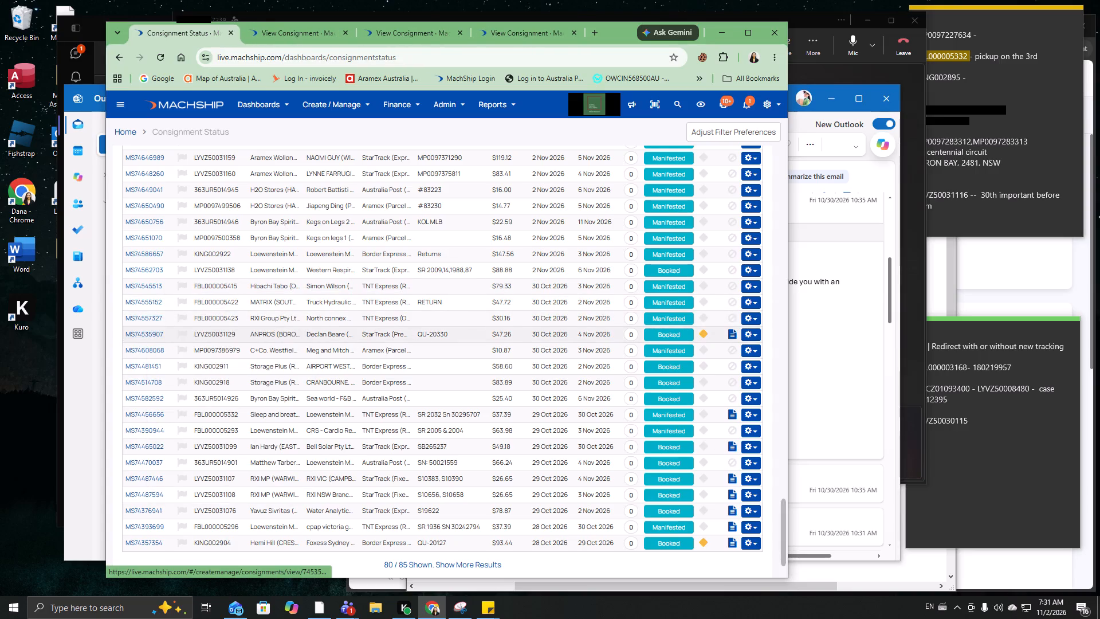
right_click(154, 346)
click(221, 357)
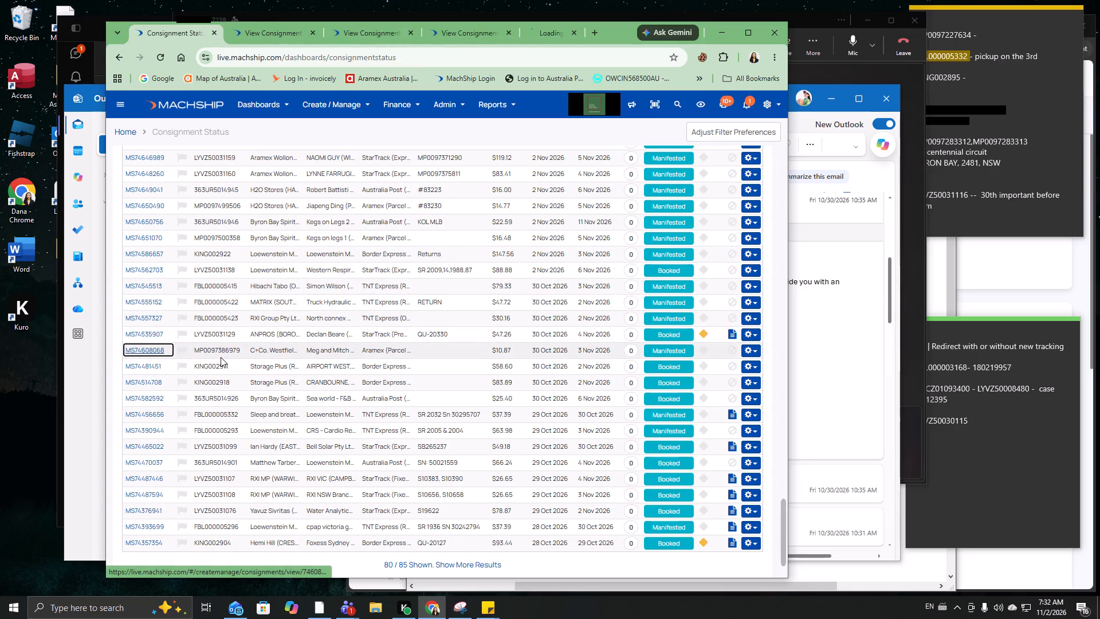
right_click(149, 364)
click(222, 378)
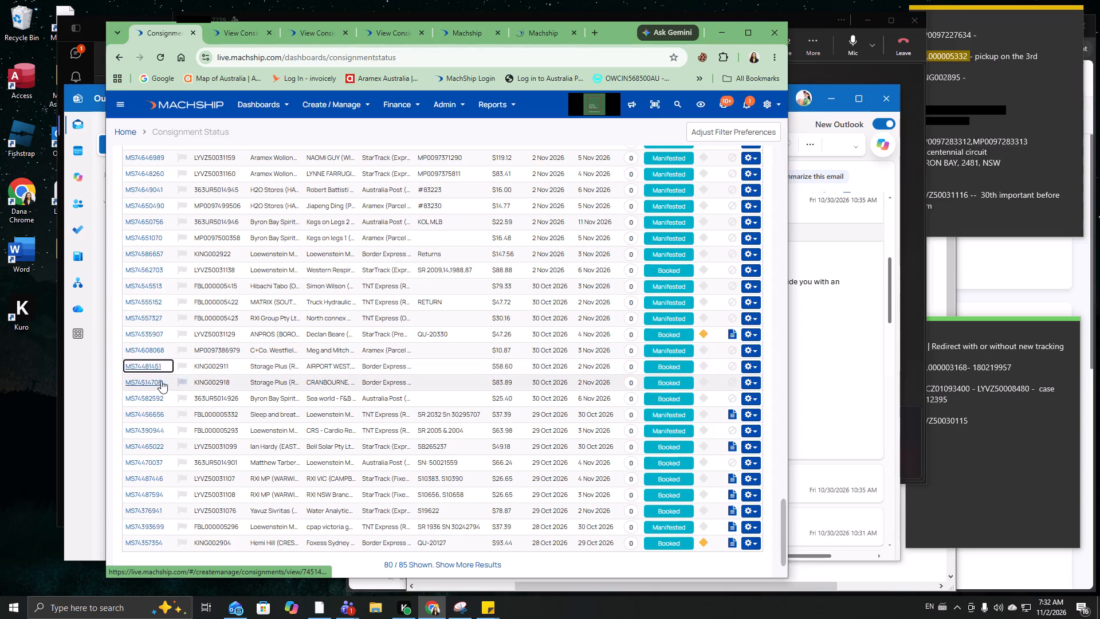
right_click(152, 382)
click(236, 394)
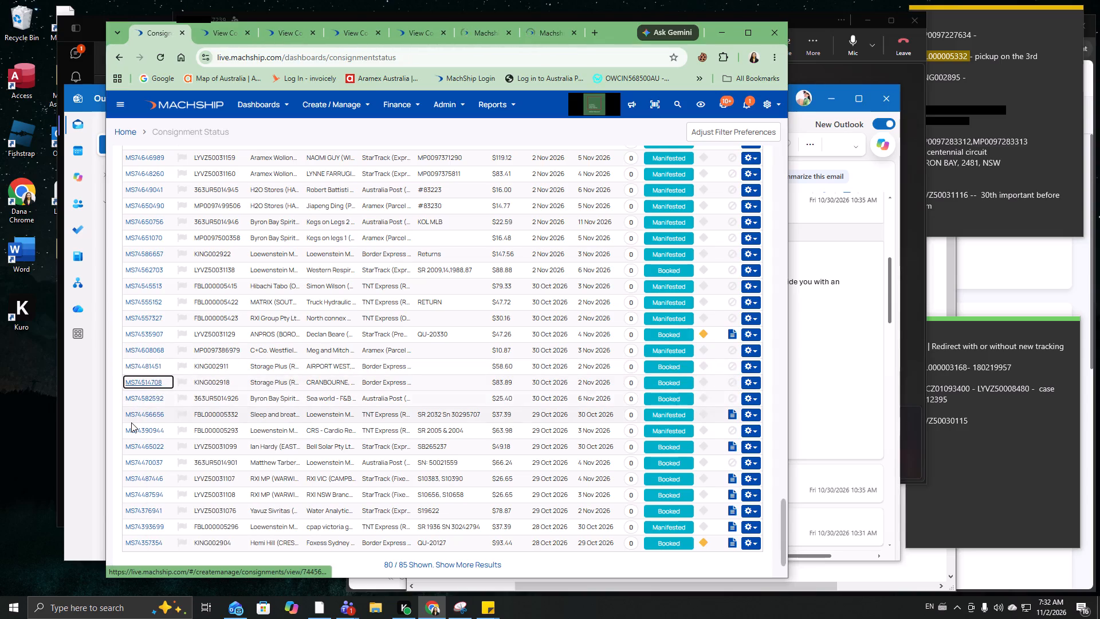
right_click(133, 418)
click(236, 433)
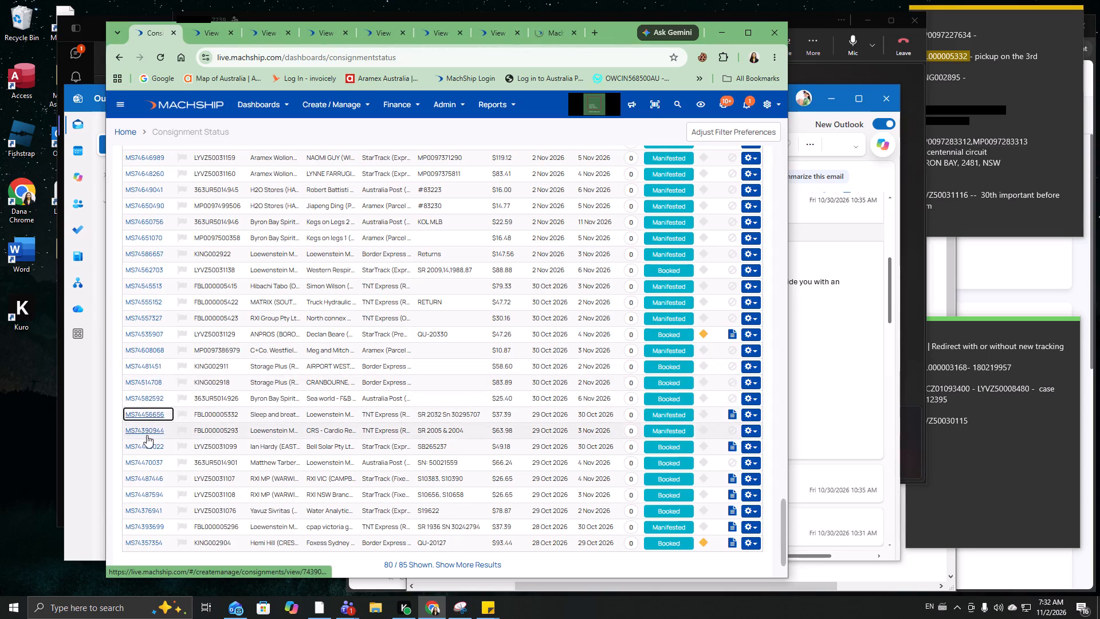
right_click(147, 435)
click(233, 291)
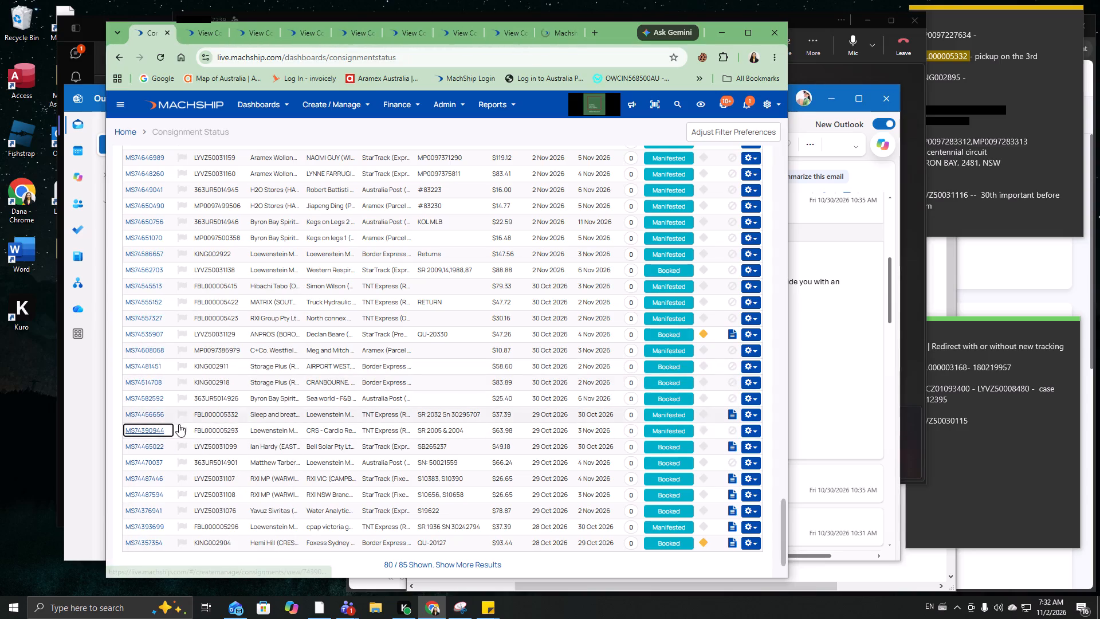
right_click(149, 441)
click(235, 289)
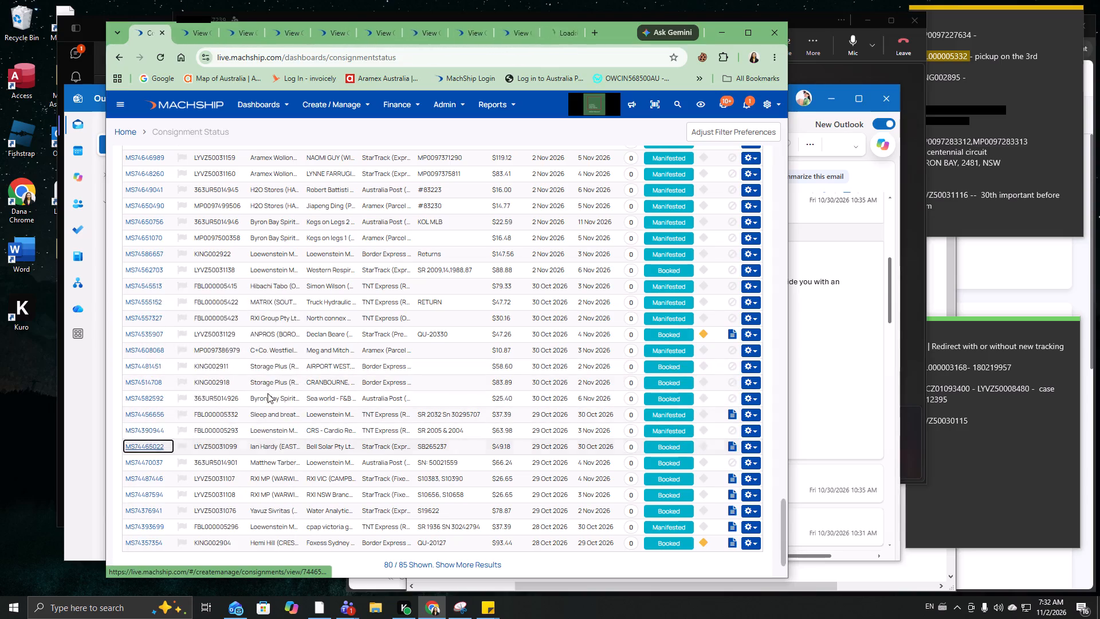
right_click(145, 476)
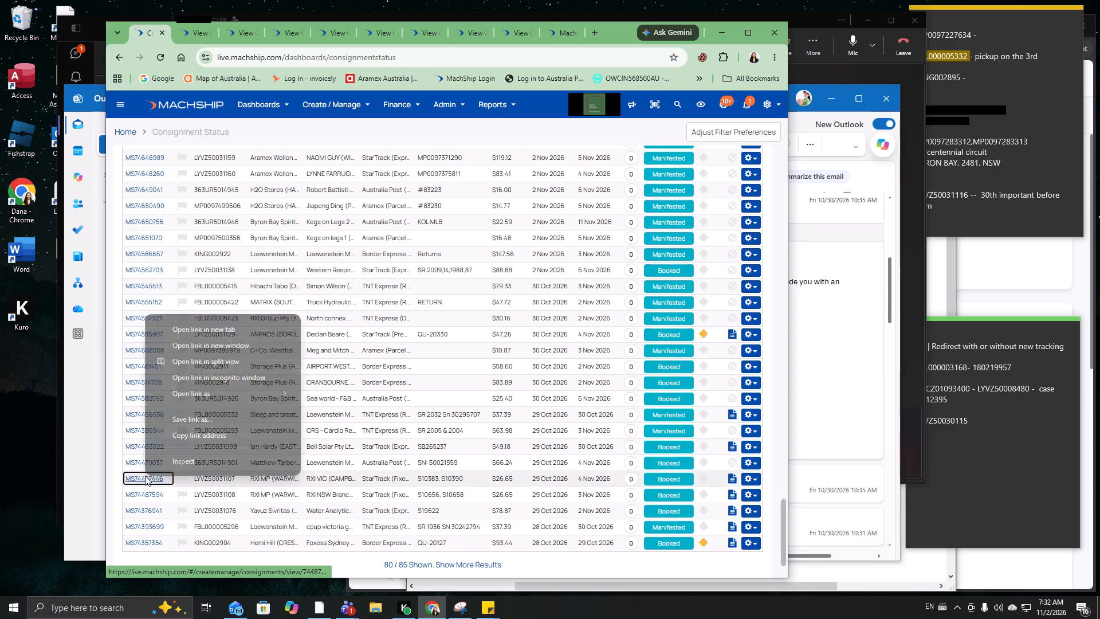
click(218, 329)
right_click(154, 493)
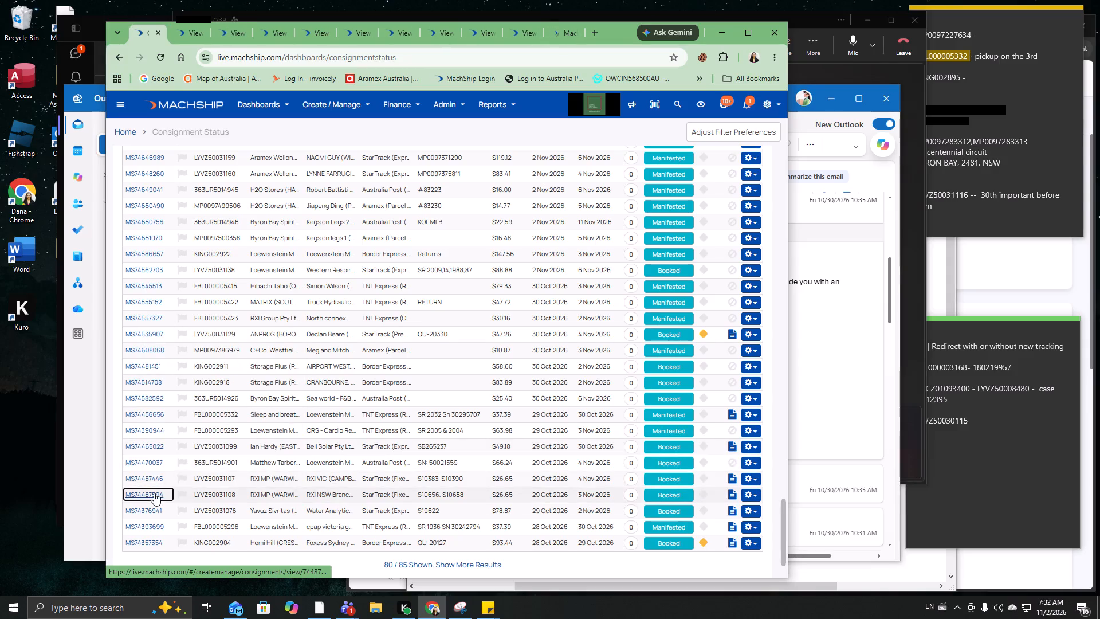
click(237, 347)
right_click(155, 514)
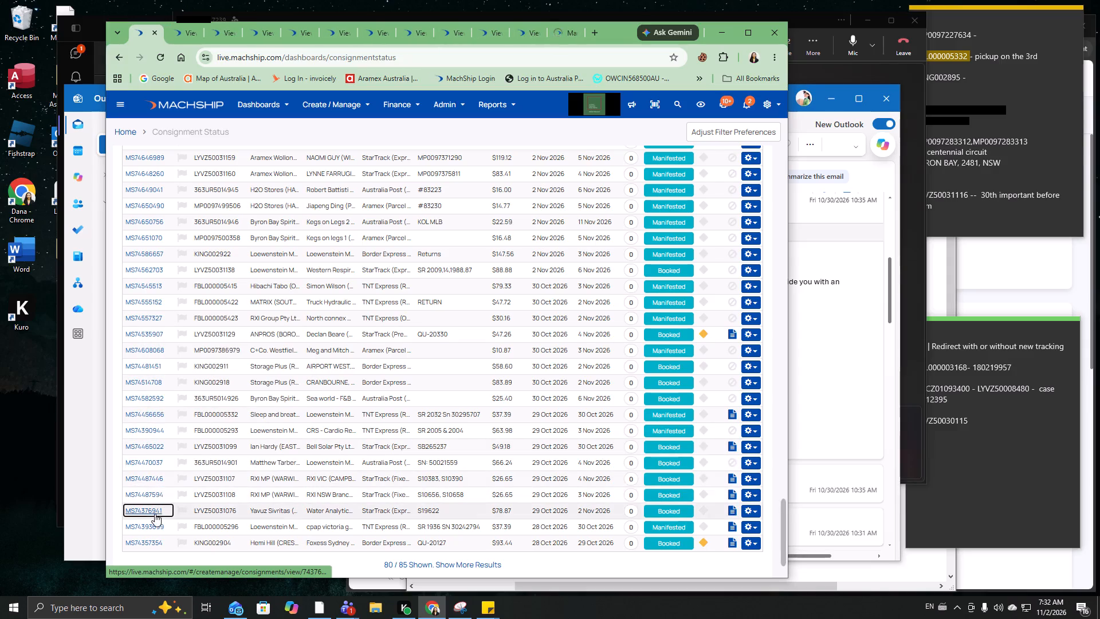
click(220, 367)
right_click(161, 523)
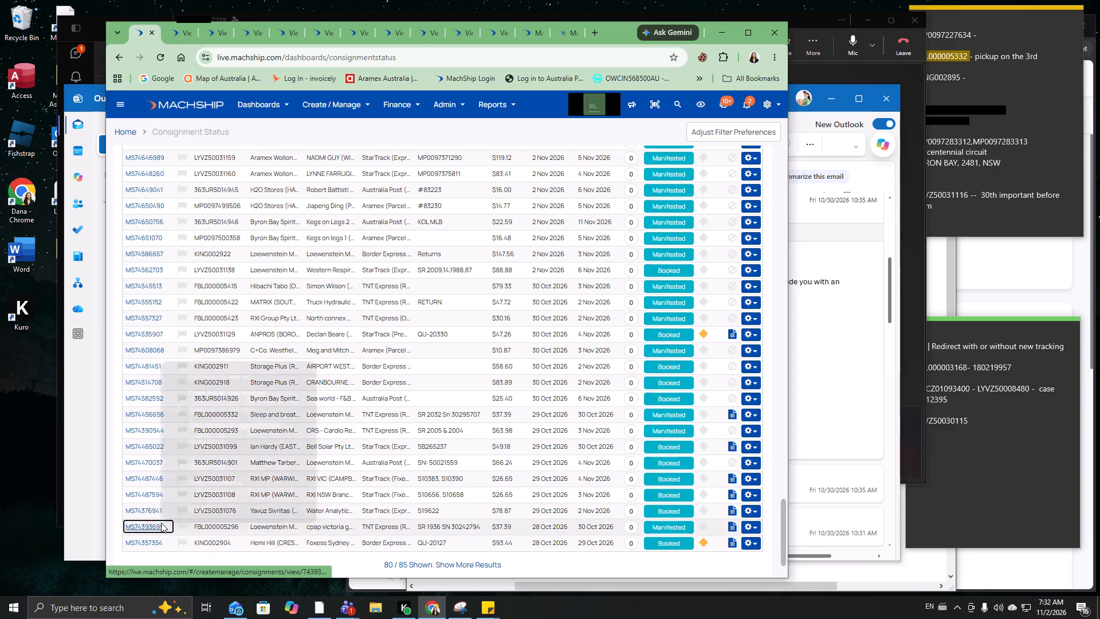
click(242, 371)
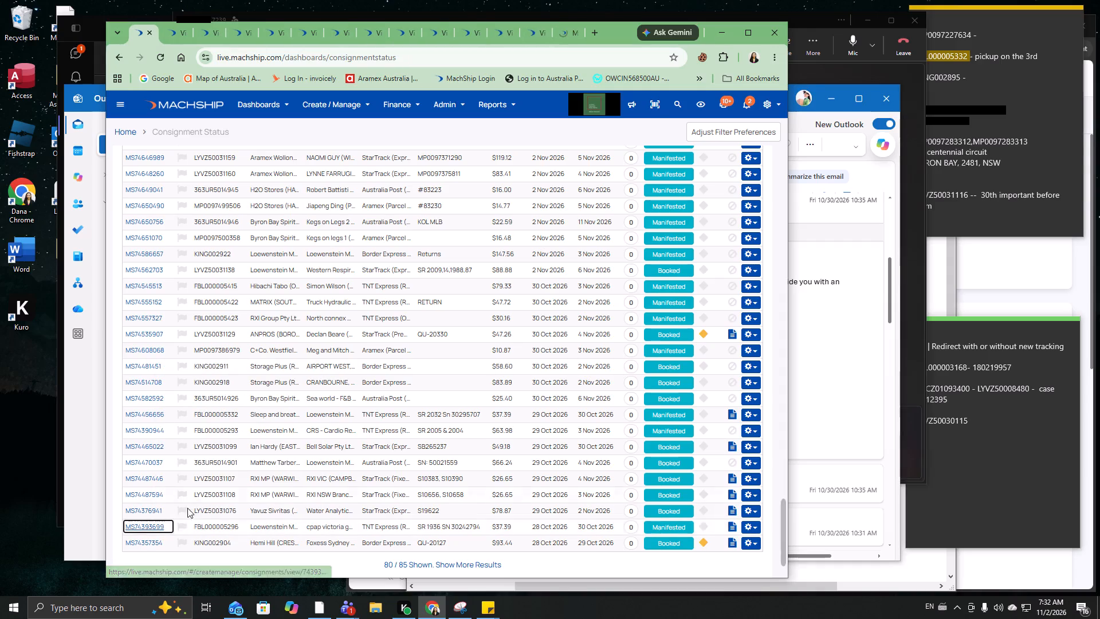
right_click(150, 539)
click(229, 391)
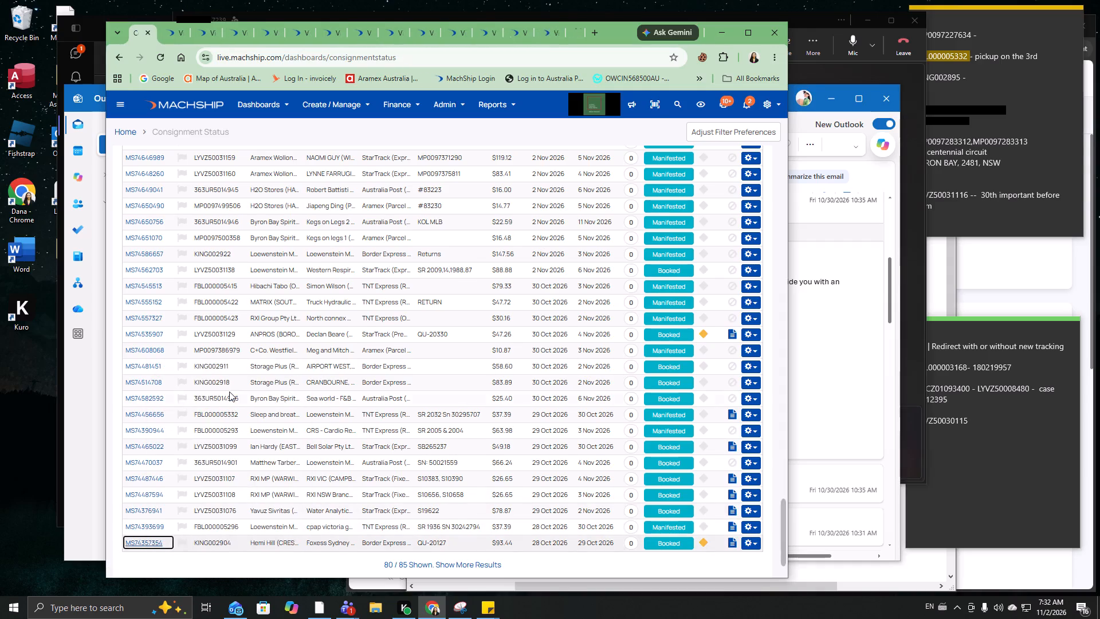
Load the remaining consignments below the 28 Oct despatches in the status list.
scroll(367, 471, down, 8)
click(402, 551)
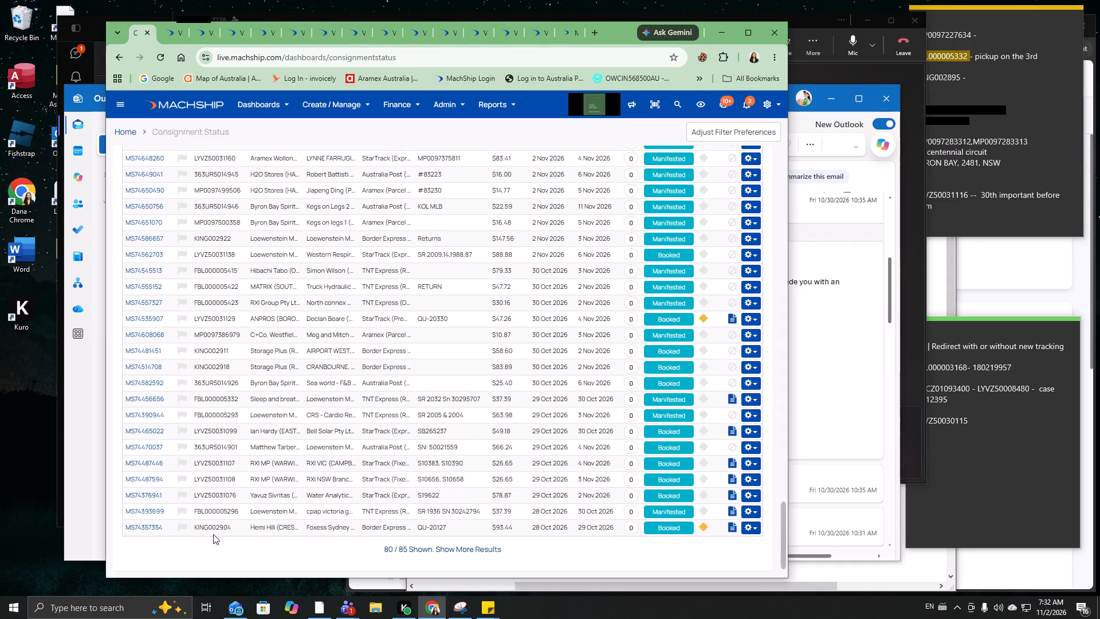
click(206, 526)
click(206, 526)
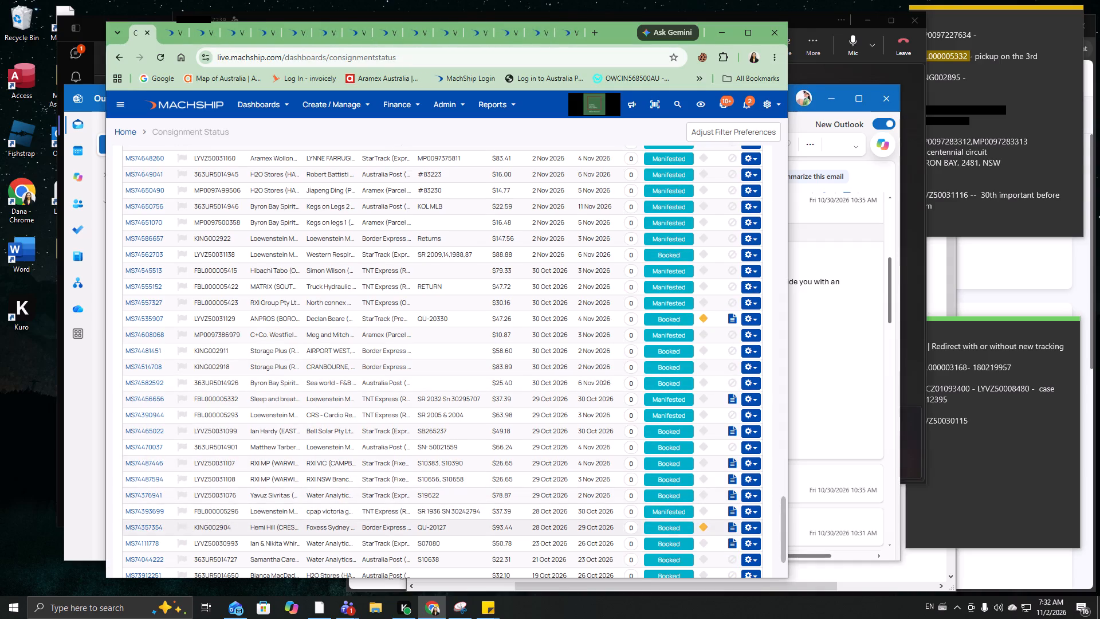
drag(223, 526, 198, 527)
scroll(197, 527, down, 6)
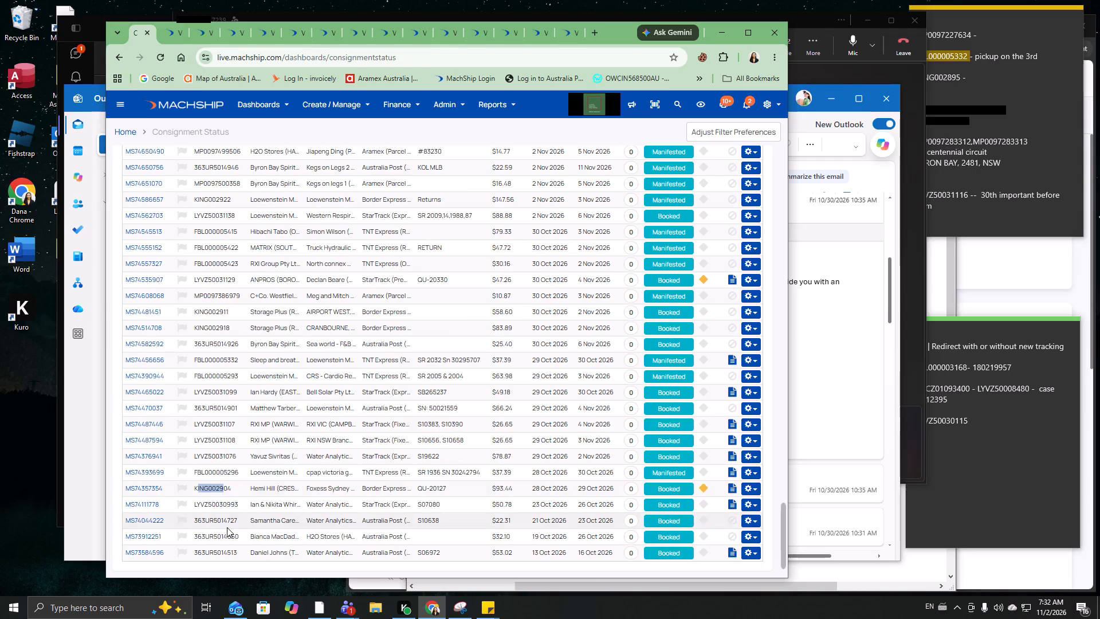
right_click(143, 505)
click(213, 359)
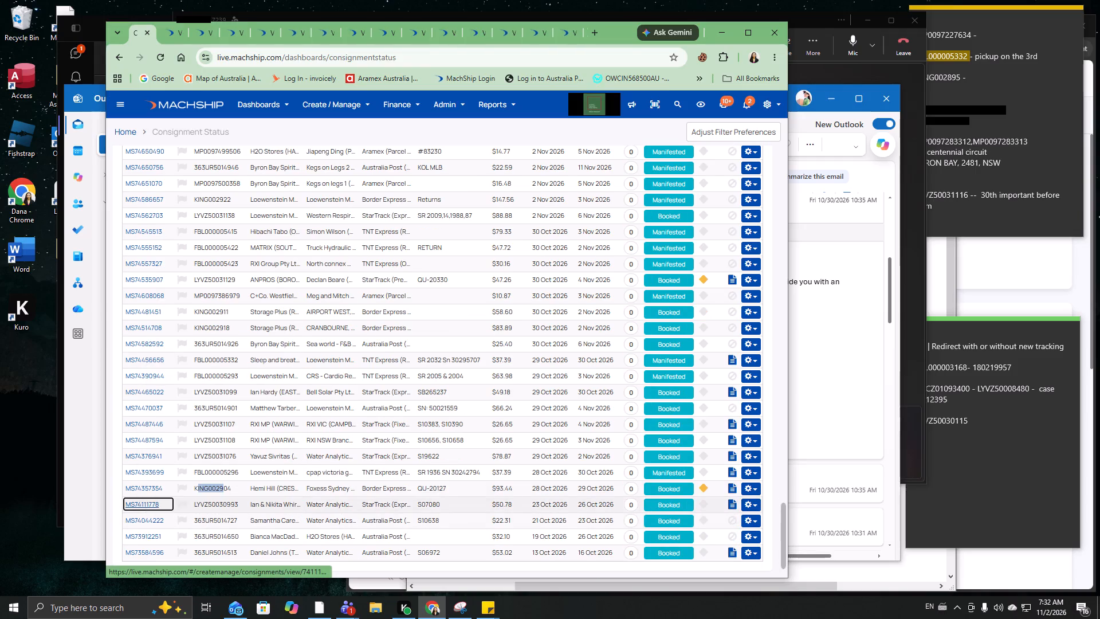
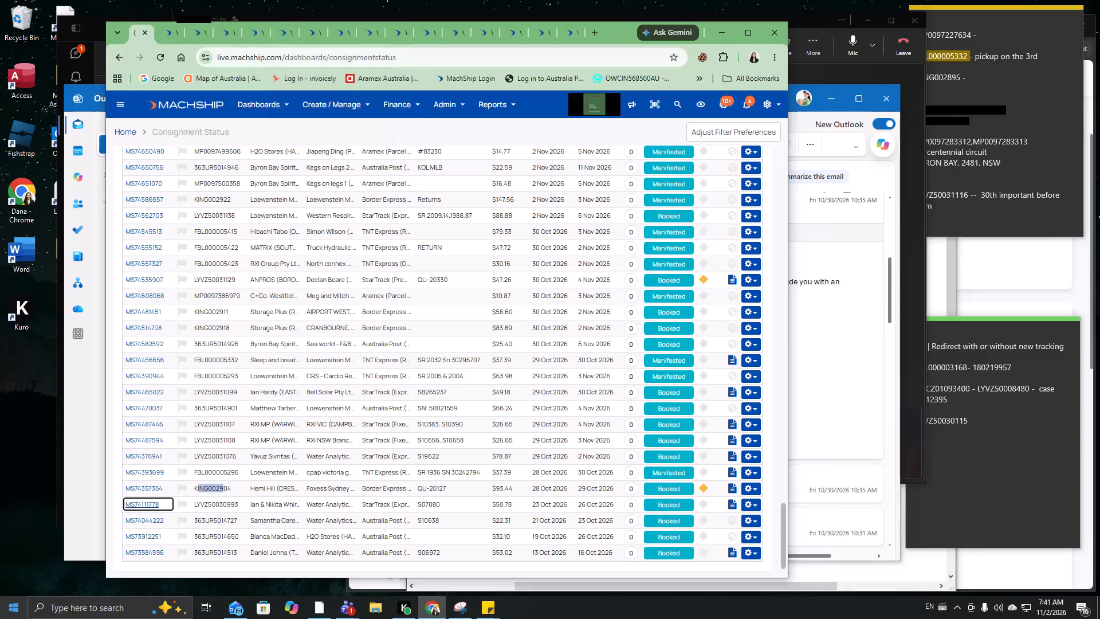
Switch to Microsoft Teams and bring up its open windows.
click(353, 610)
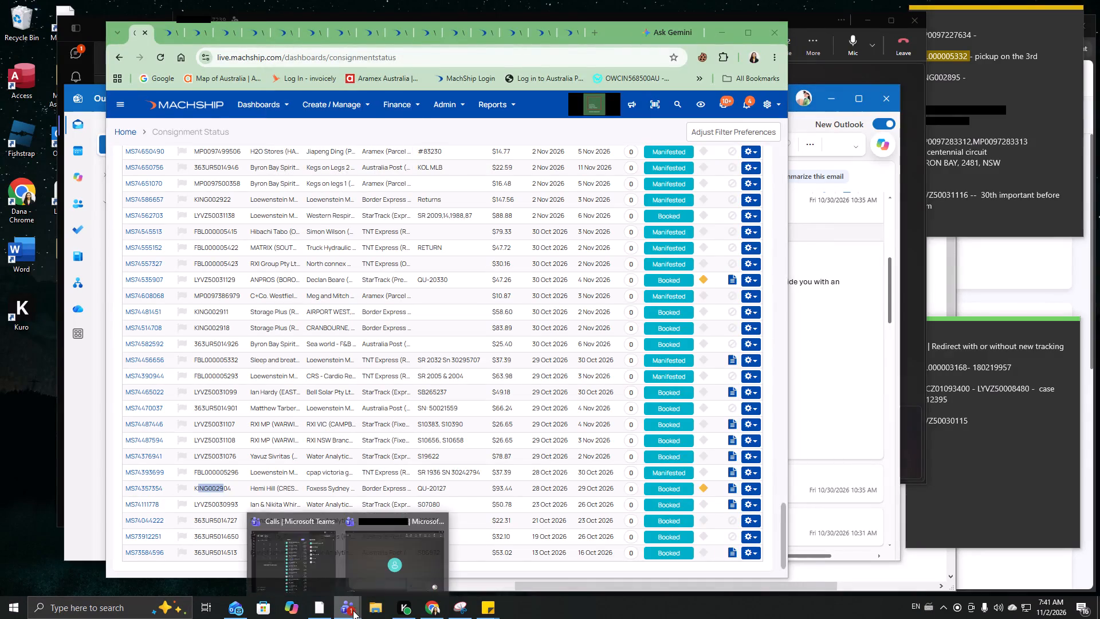
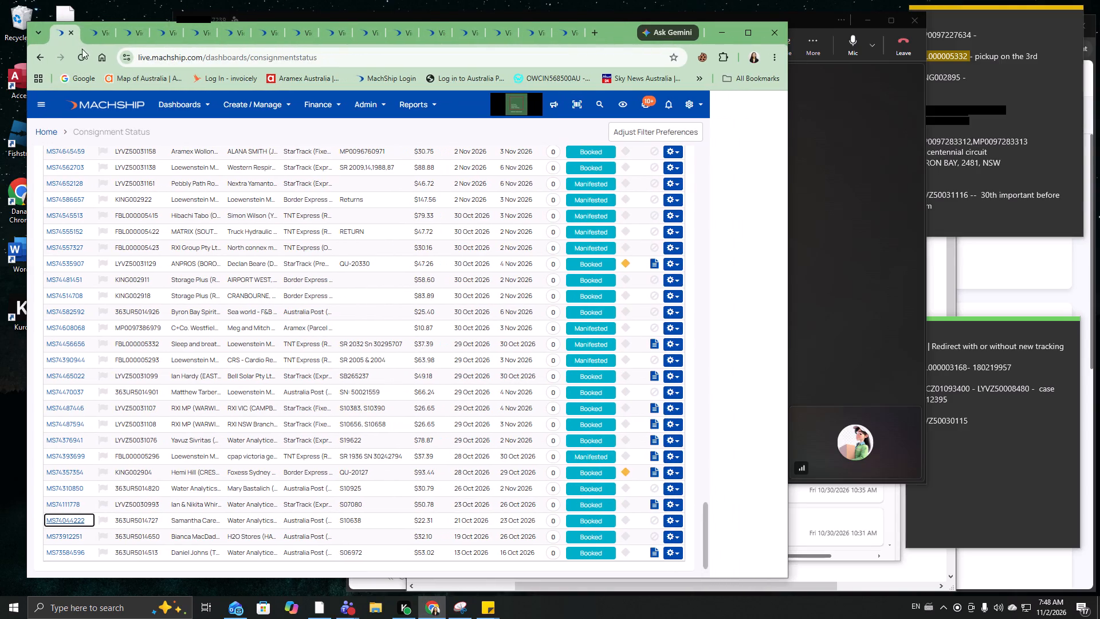
click(92, 38)
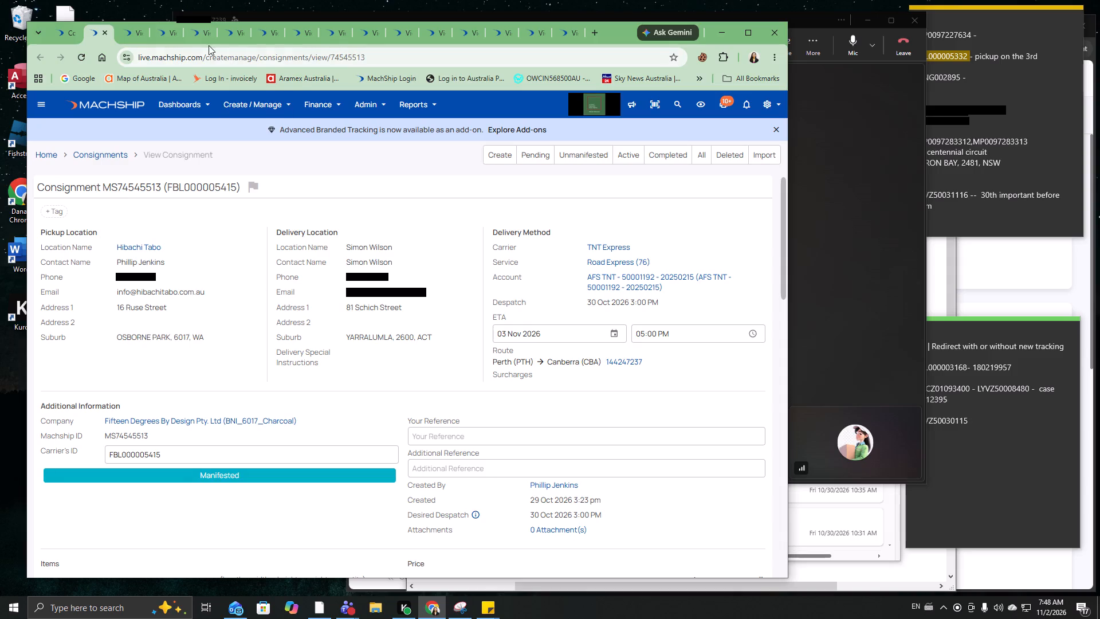
click(125, 43)
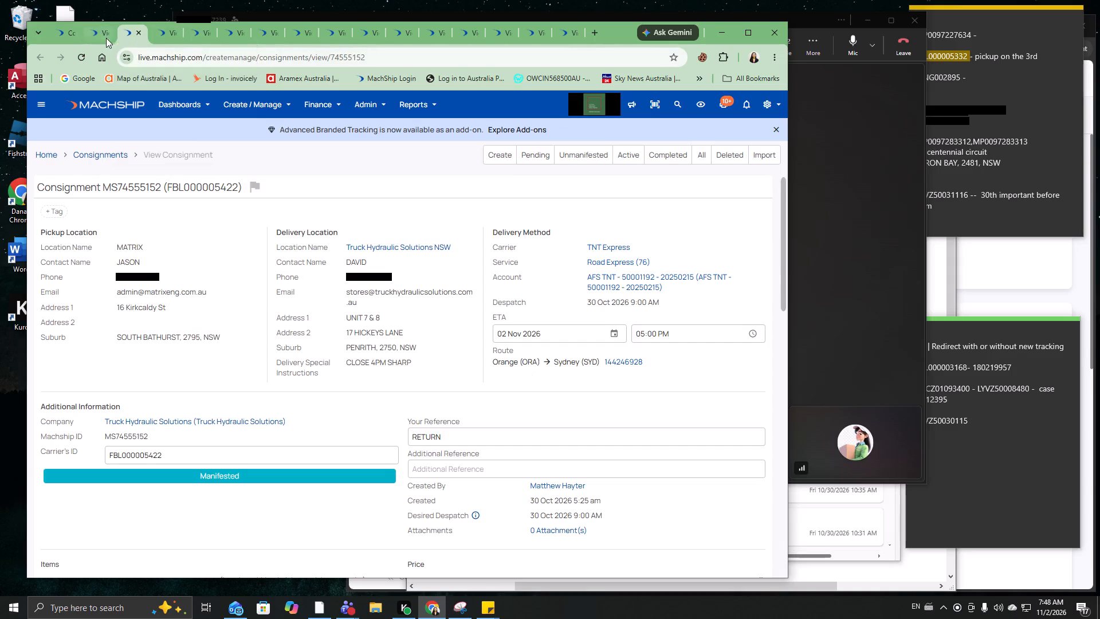
click(96, 38)
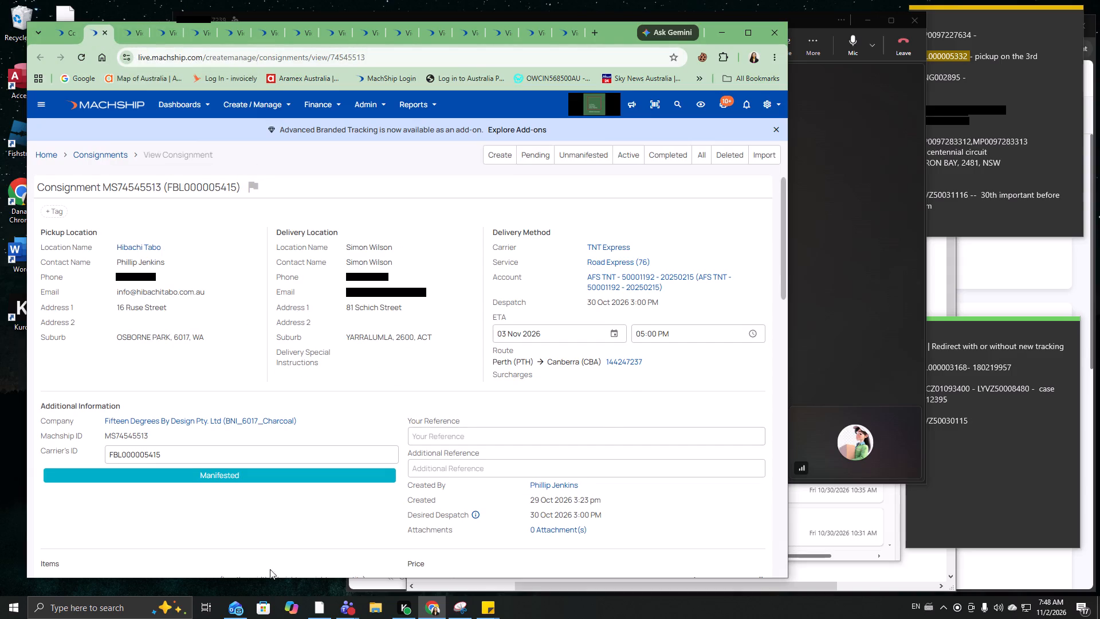
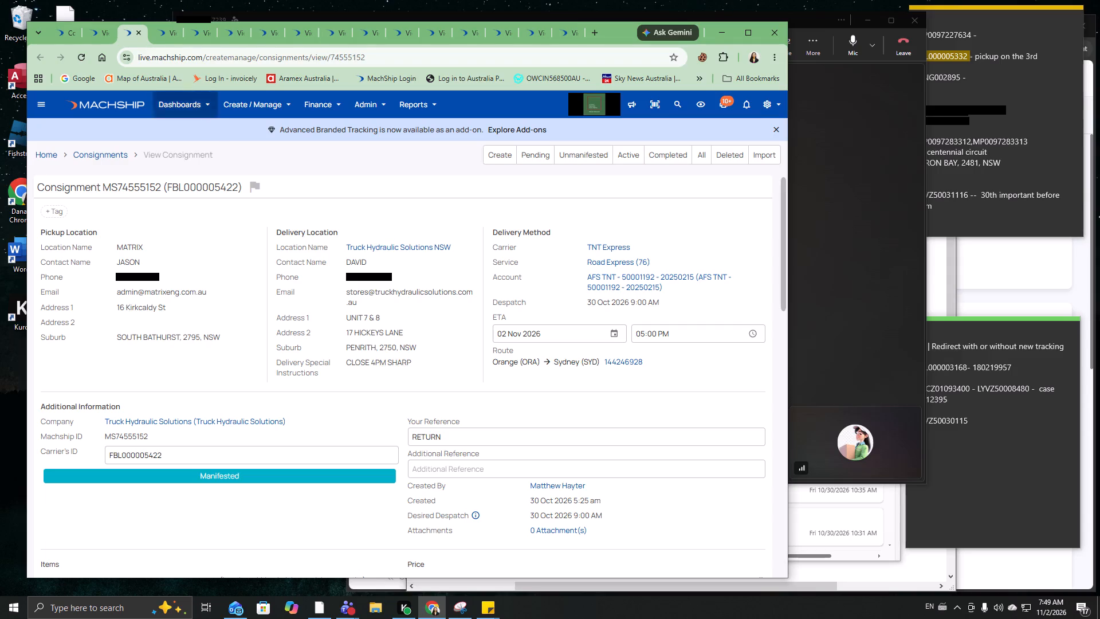
click(162, 36)
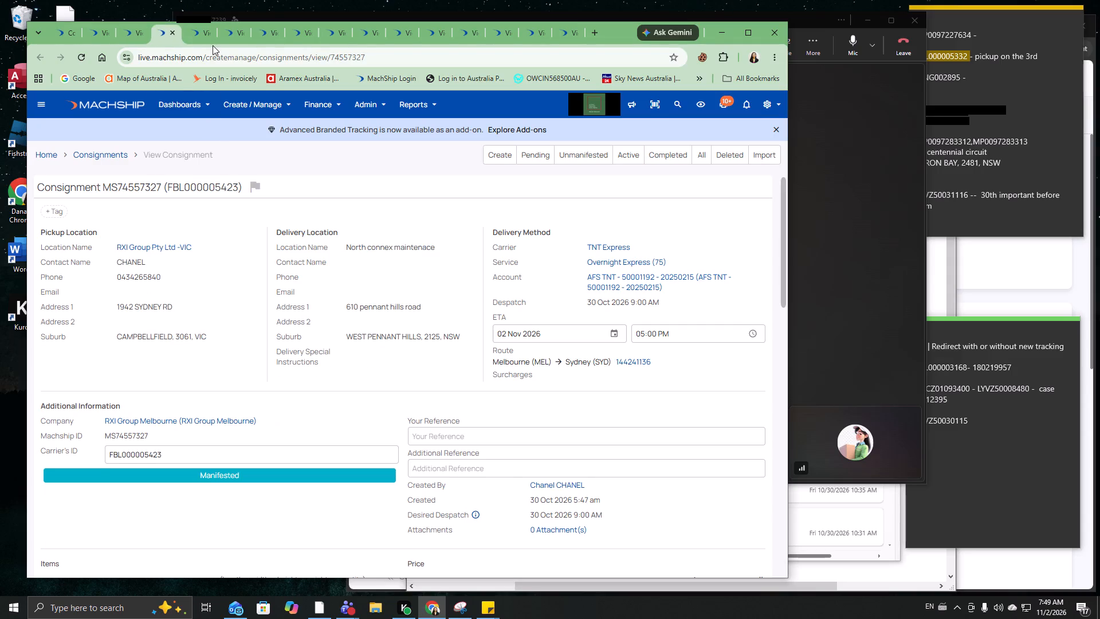
click(198, 40)
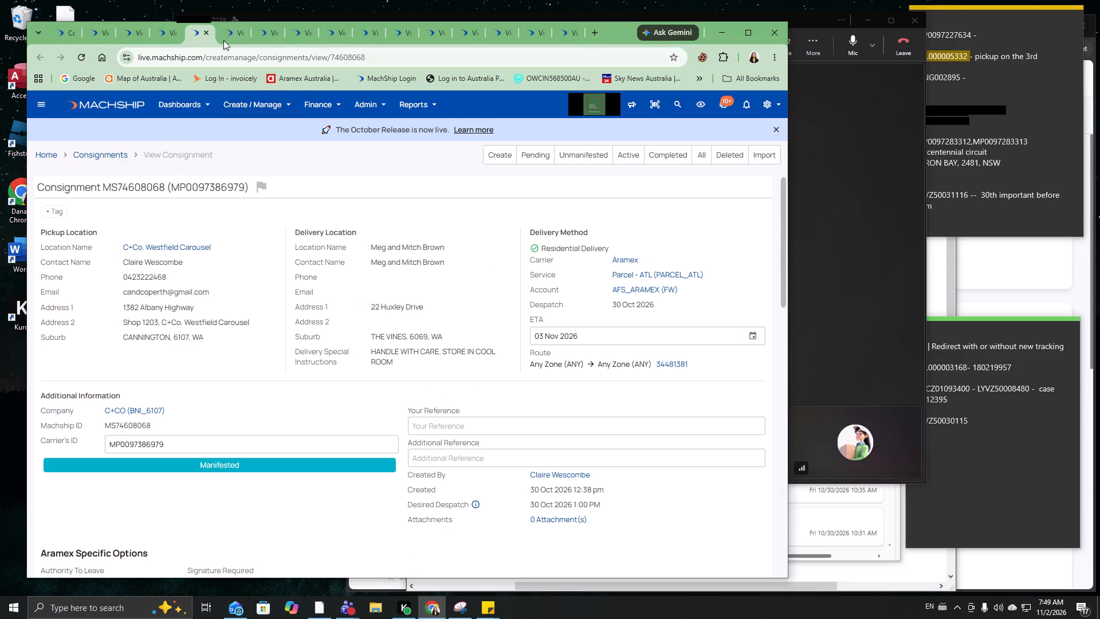
click(227, 41)
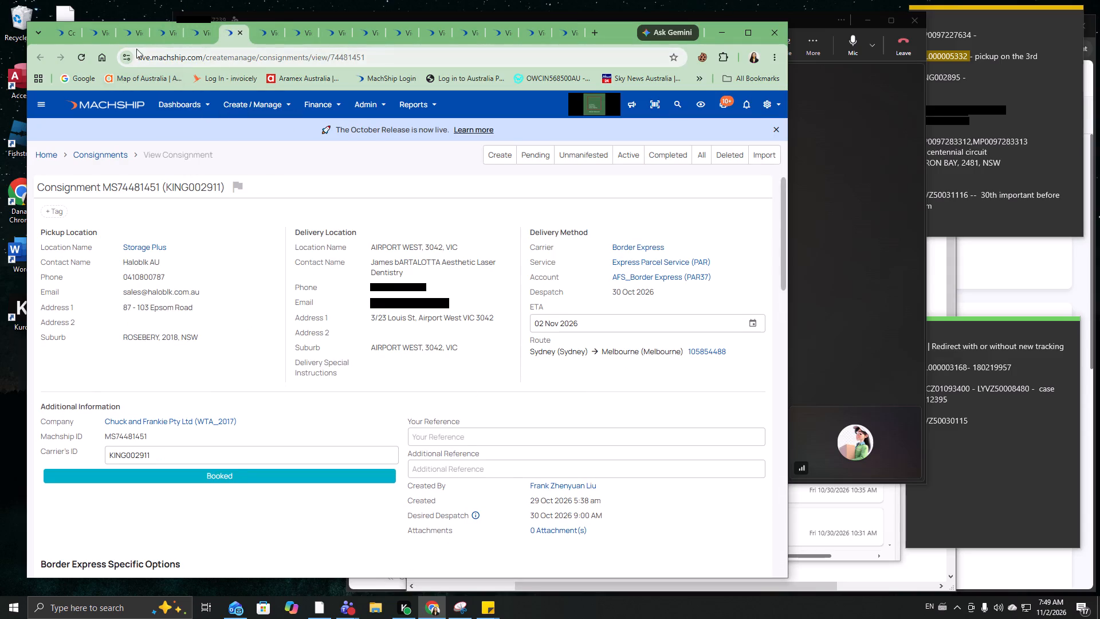
click(126, 36)
scroll(201, 240, down, 20)
scroll(201, 240, down, 7)
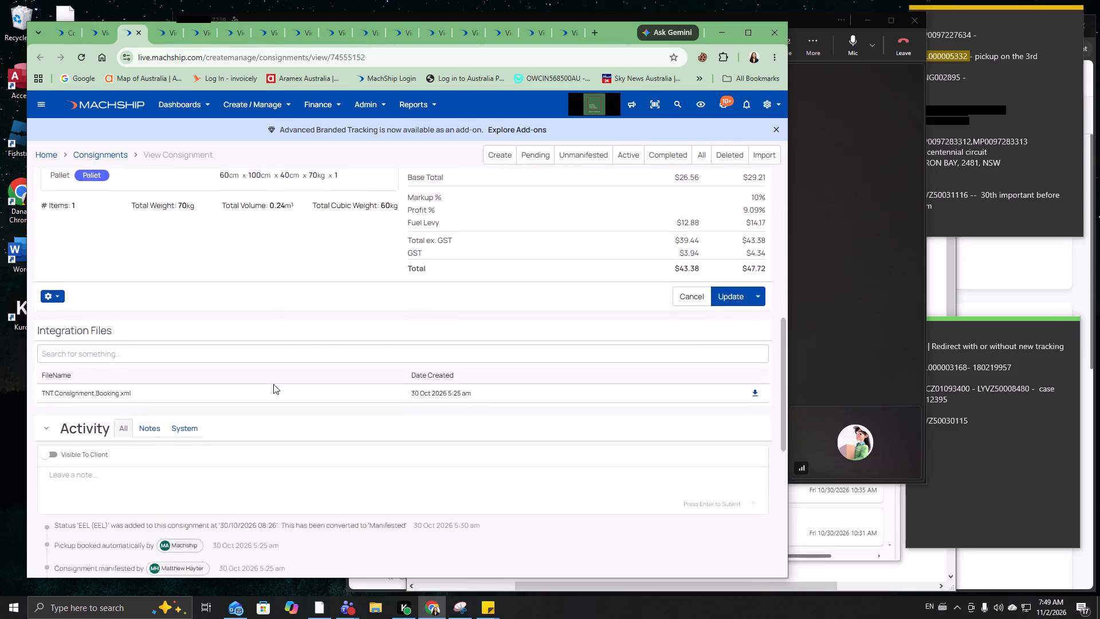
click(58, 210)
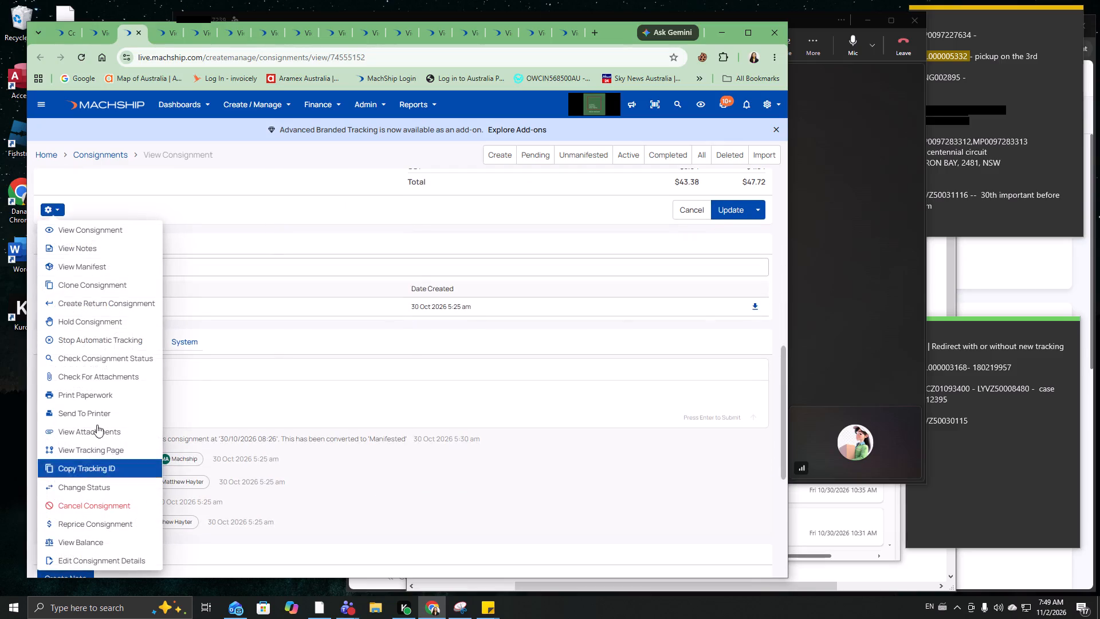
click(87, 264)
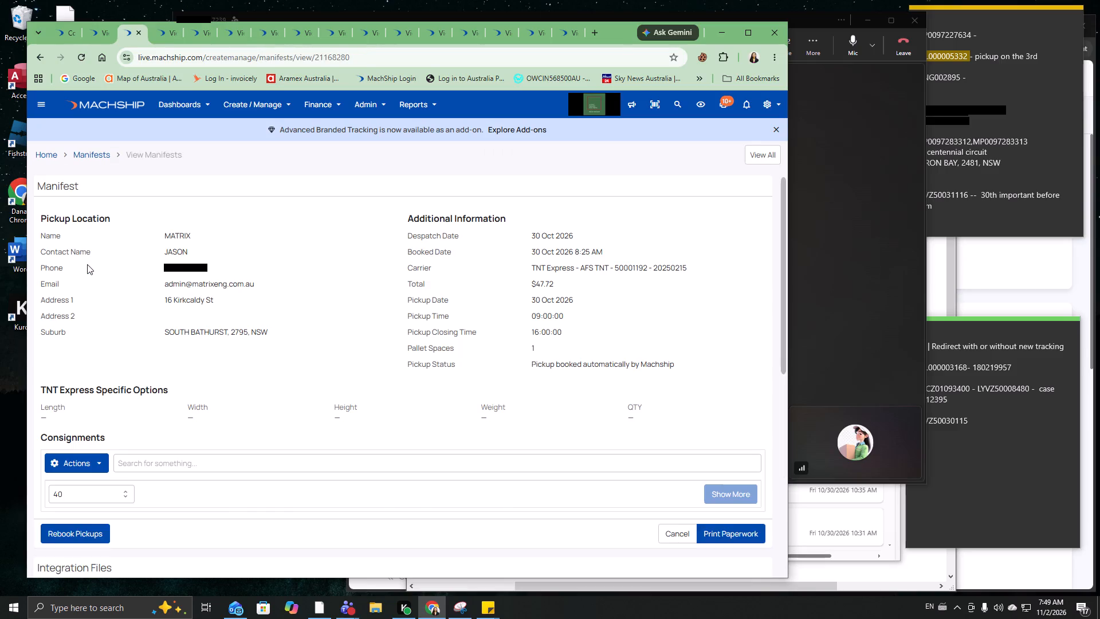
scroll(551, 474, down, 6)
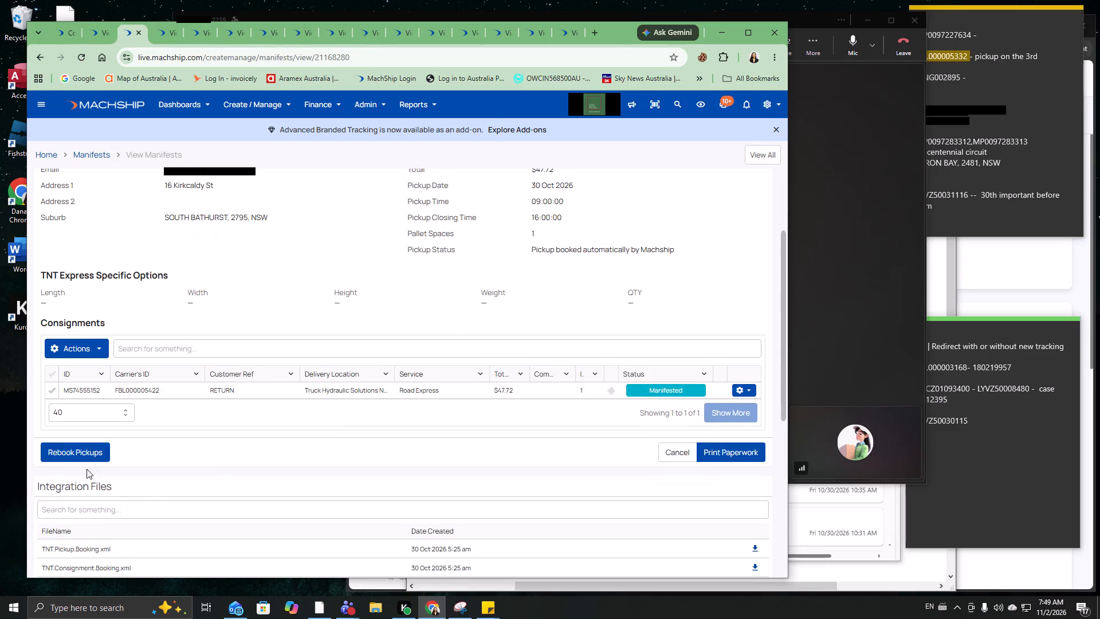
double_click(89, 450)
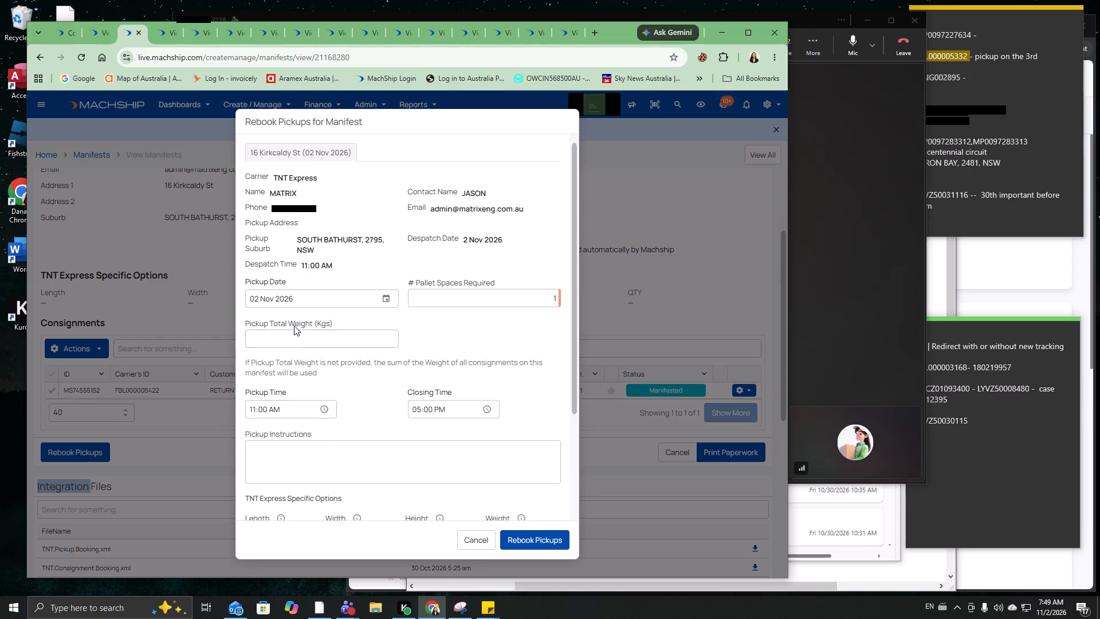
click(539, 538)
click(171, 41)
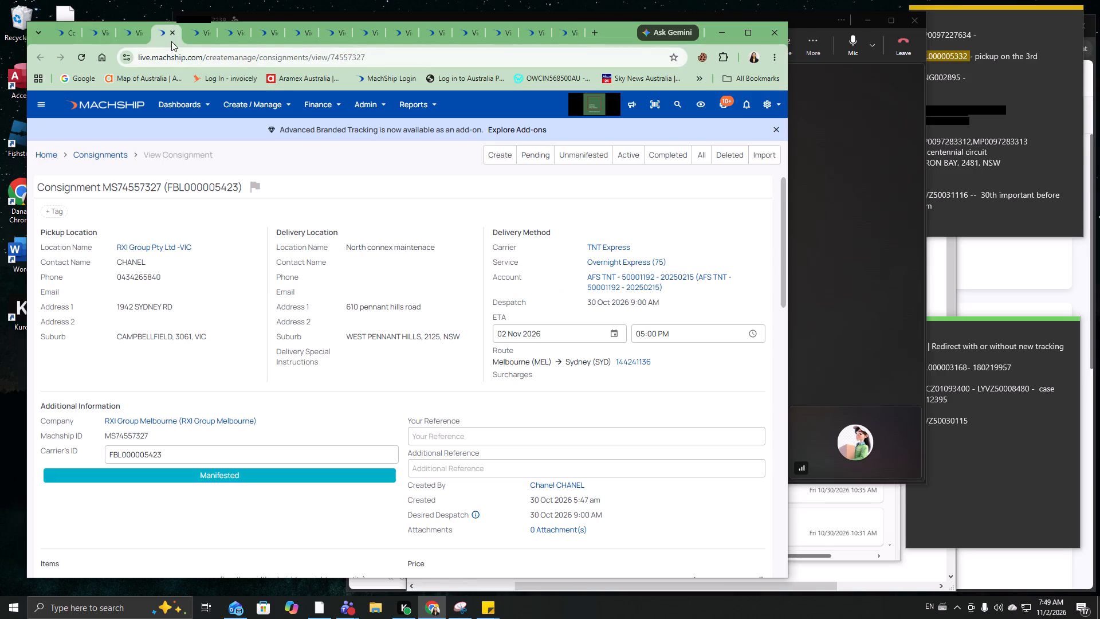
click(192, 46)
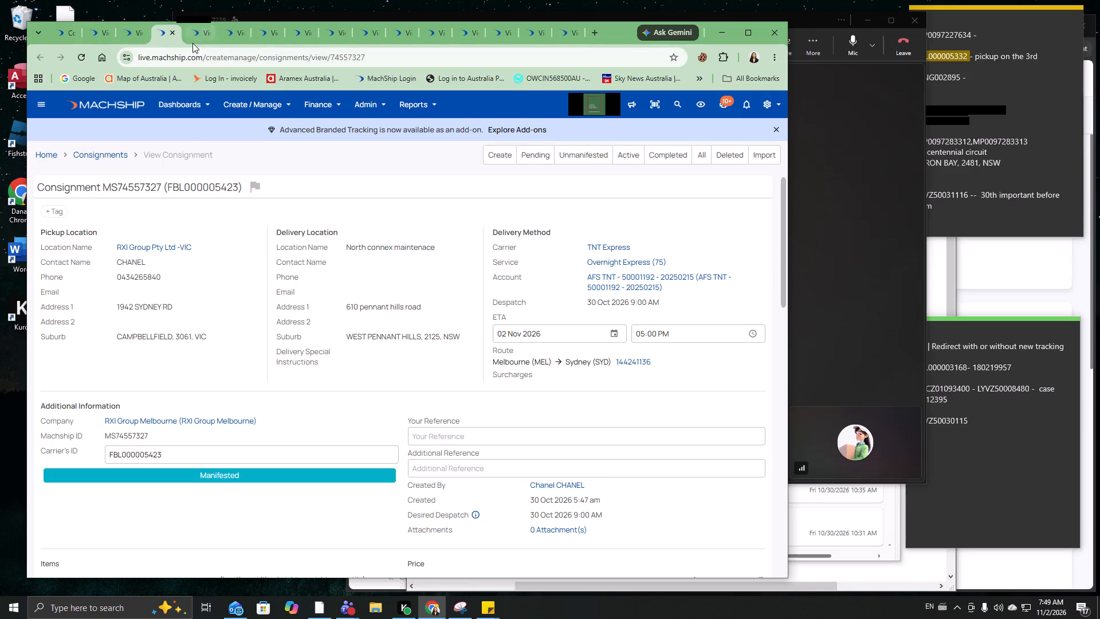
click(192, 43)
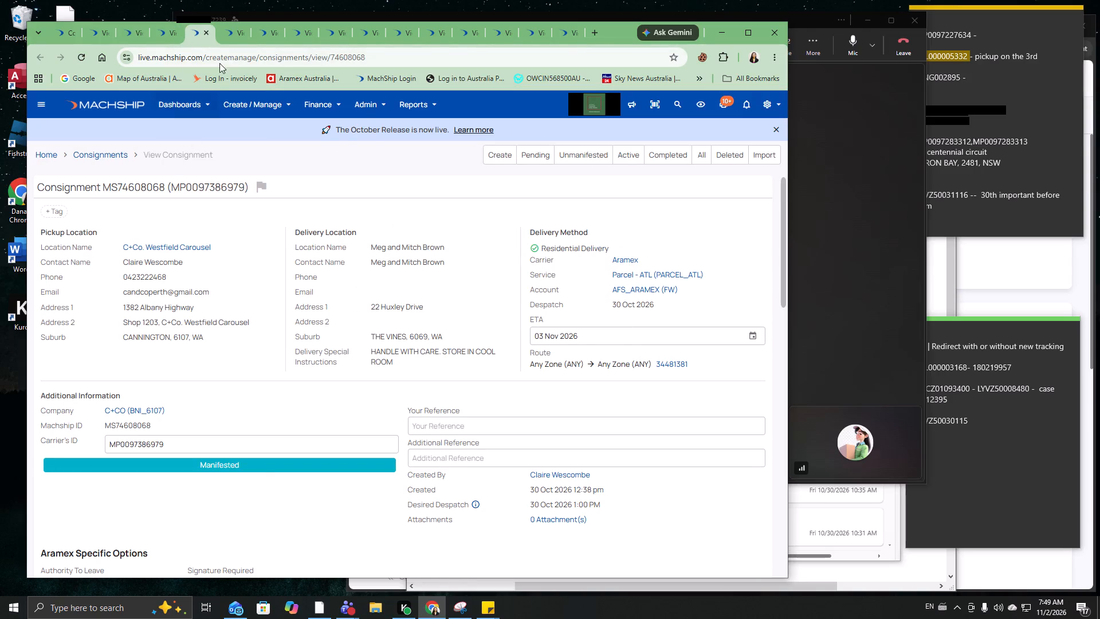
click(233, 44)
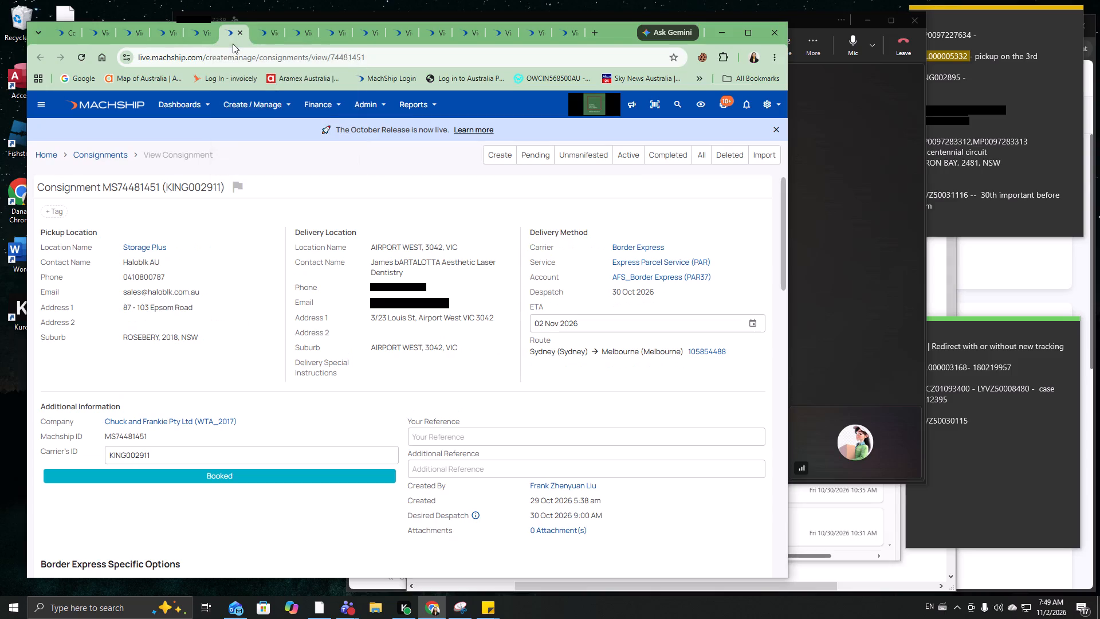
click(261, 42)
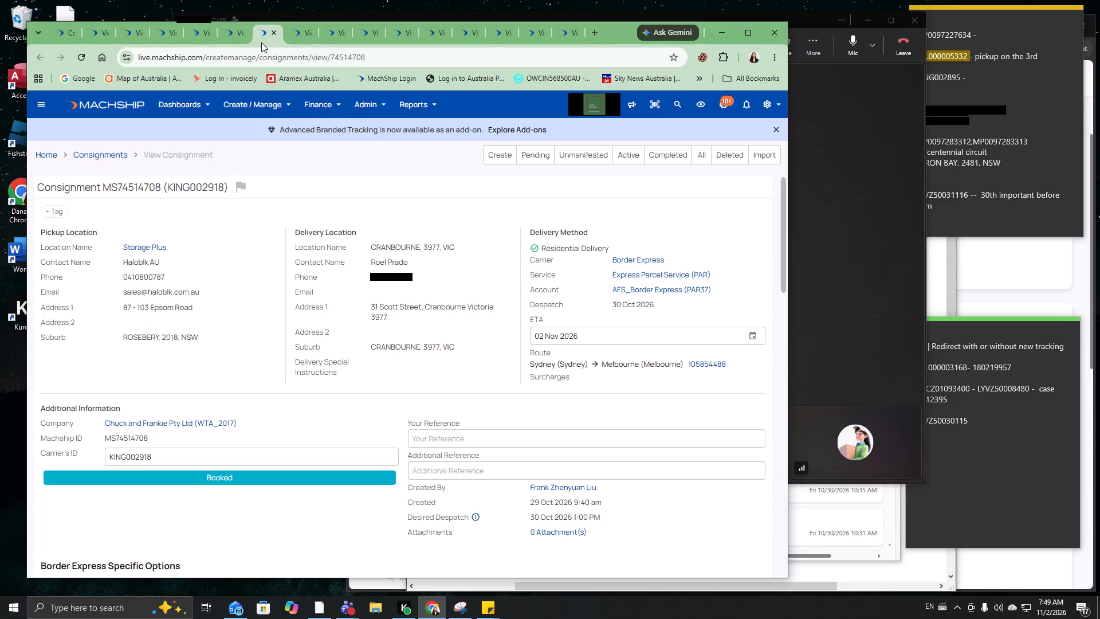
click(294, 40)
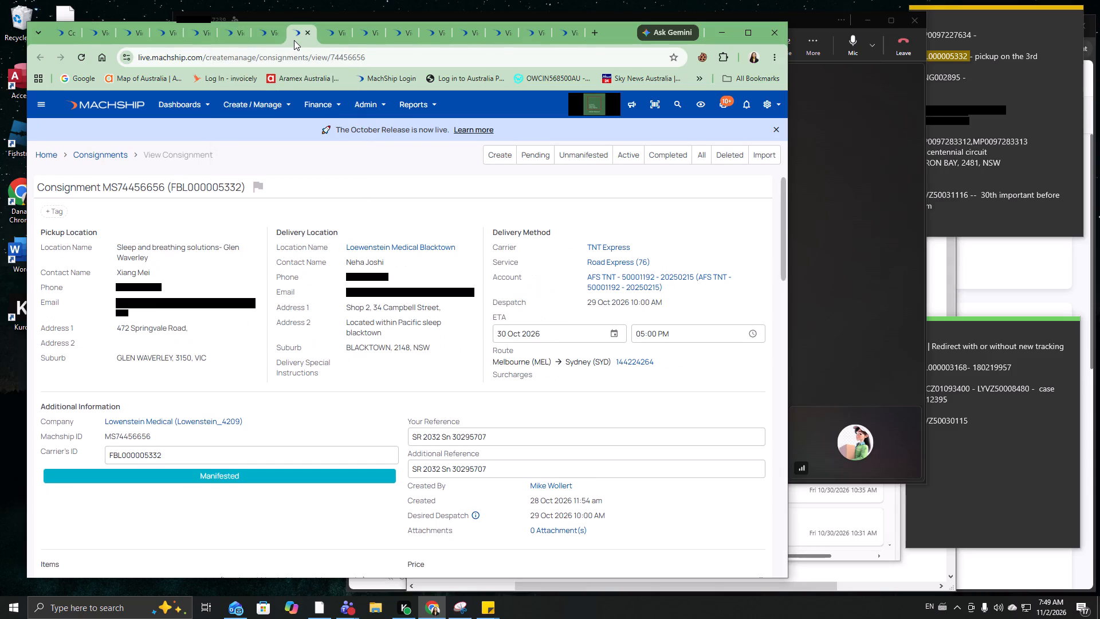
click(336, 41)
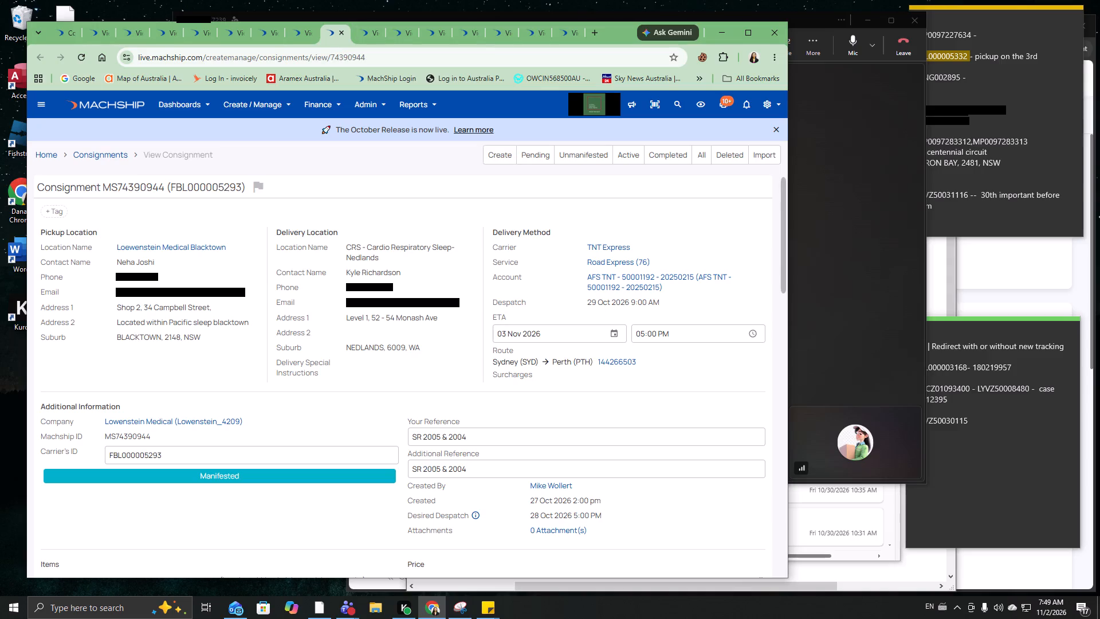
scroll(159, 310, down, 20)
scroll(159, 310, down, 3)
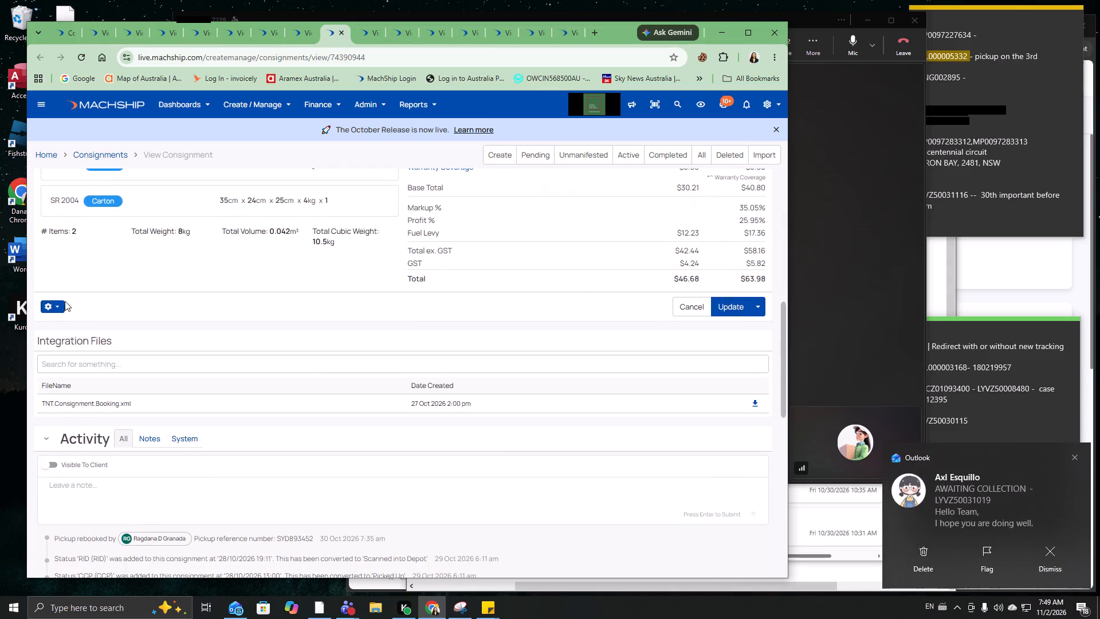
click(57, 311)
click(304, 352)
click(364, 41)
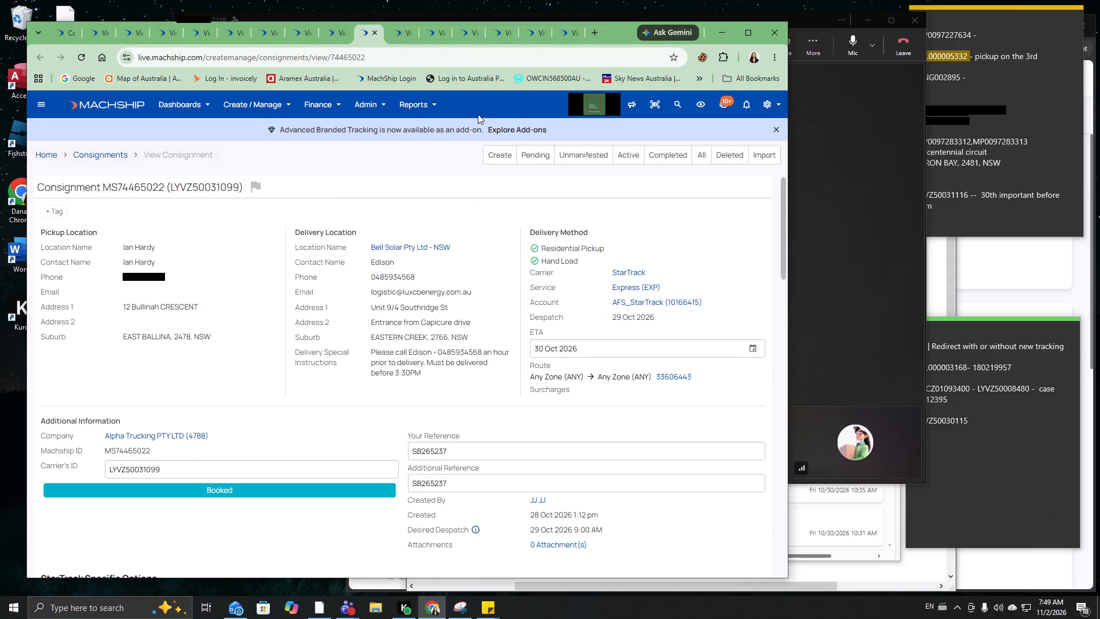
Switch to Microsoft Teams.
click(350, 615)
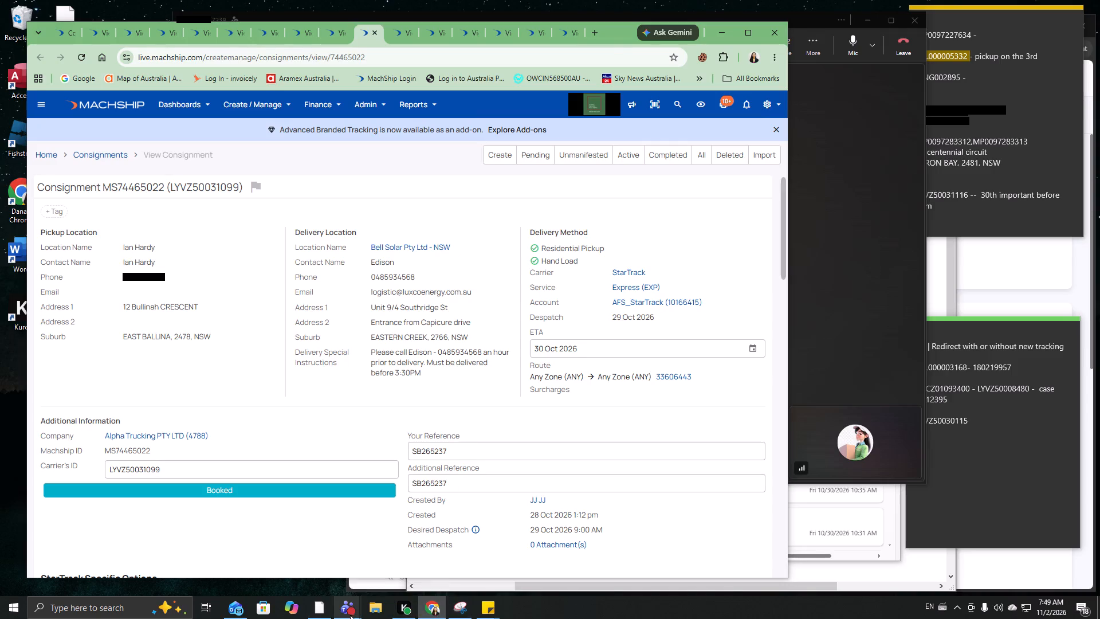
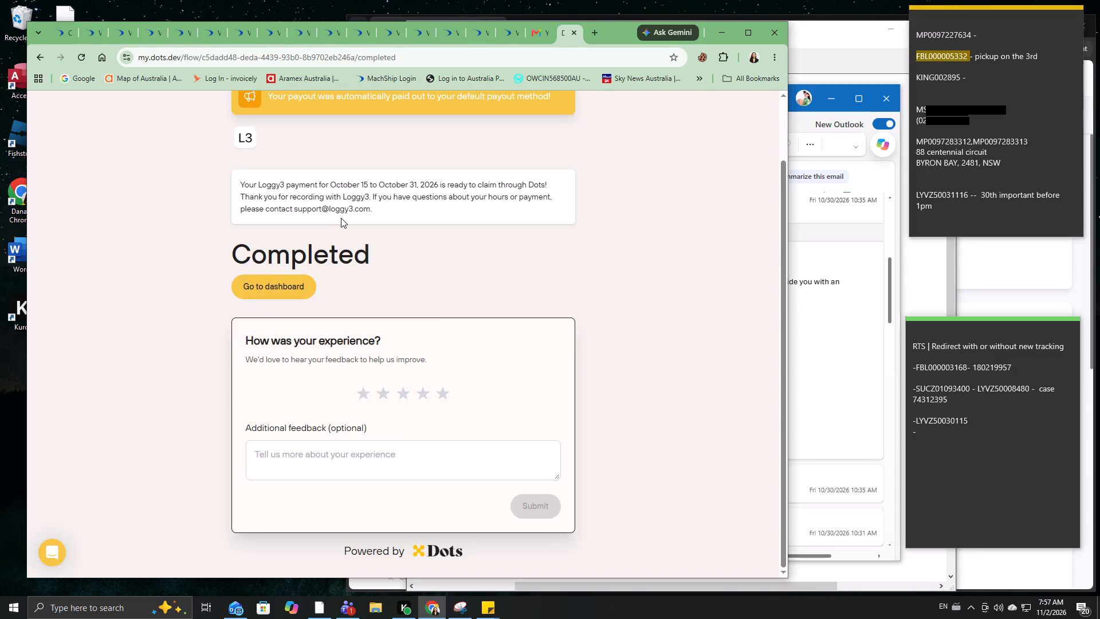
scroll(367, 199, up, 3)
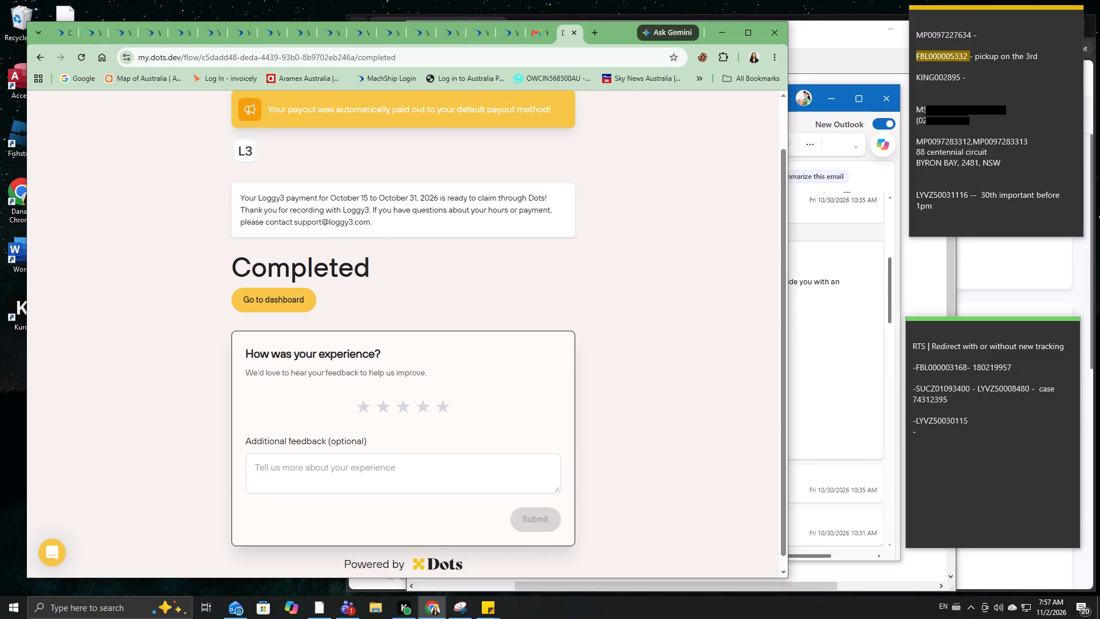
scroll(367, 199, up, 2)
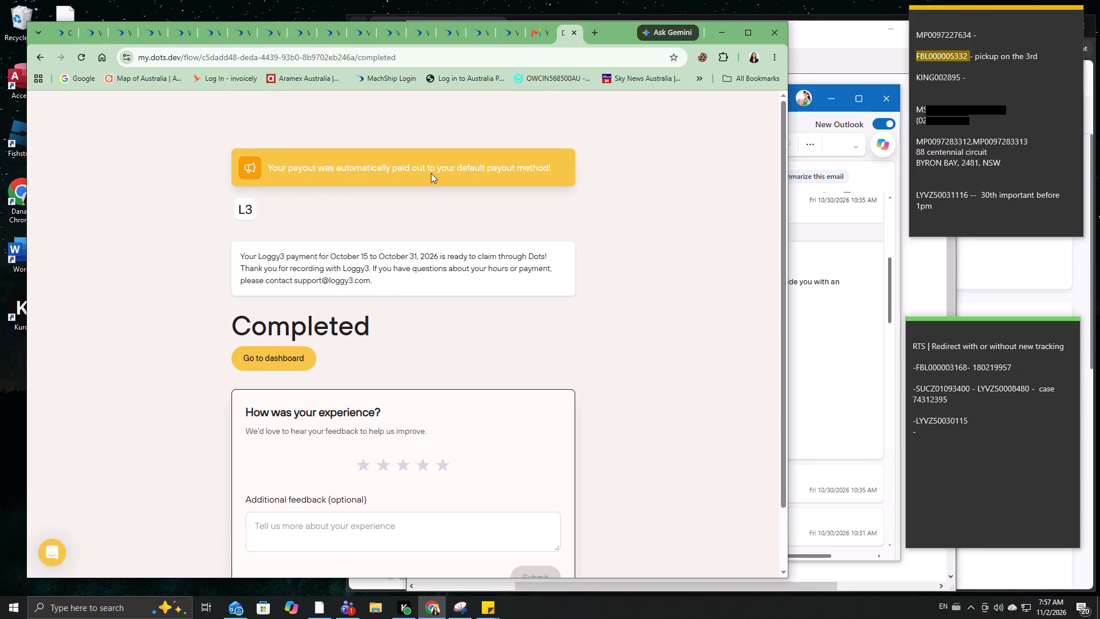
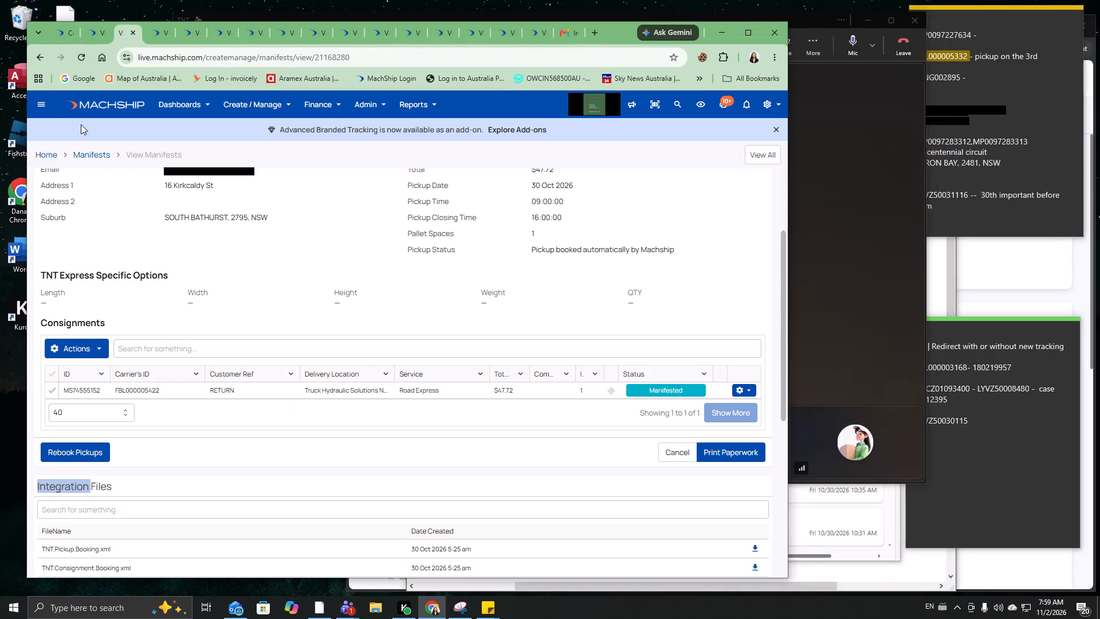
click(37, 64)
click(157, 34)
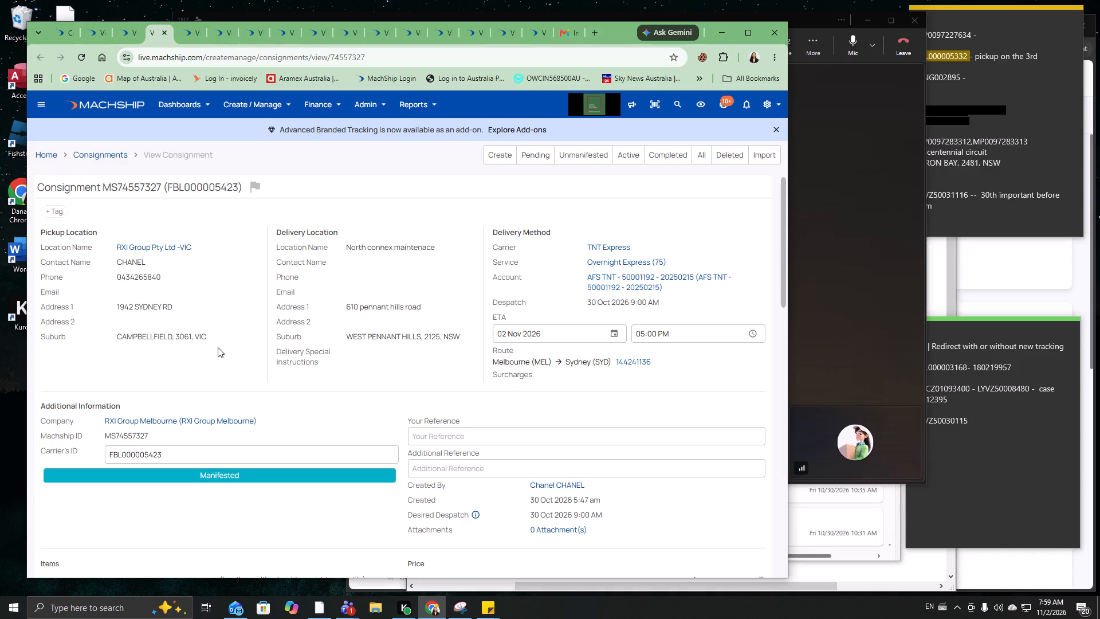
scroll(224, 359, down, 20)
scroll(224, 359, down, 14)
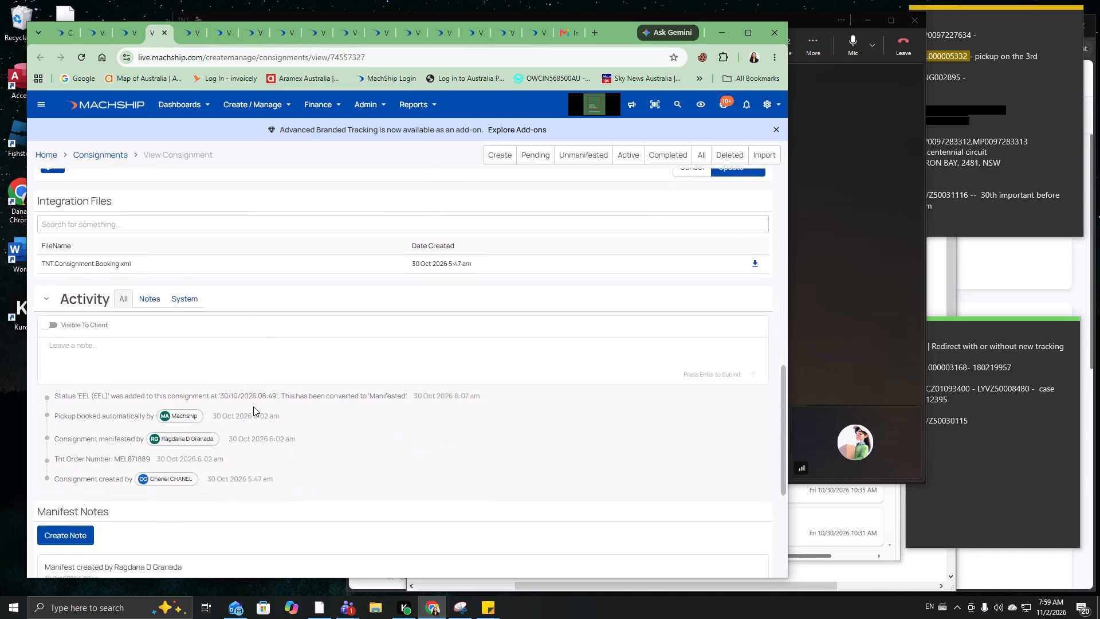
scroll(253, 406, down, 5)
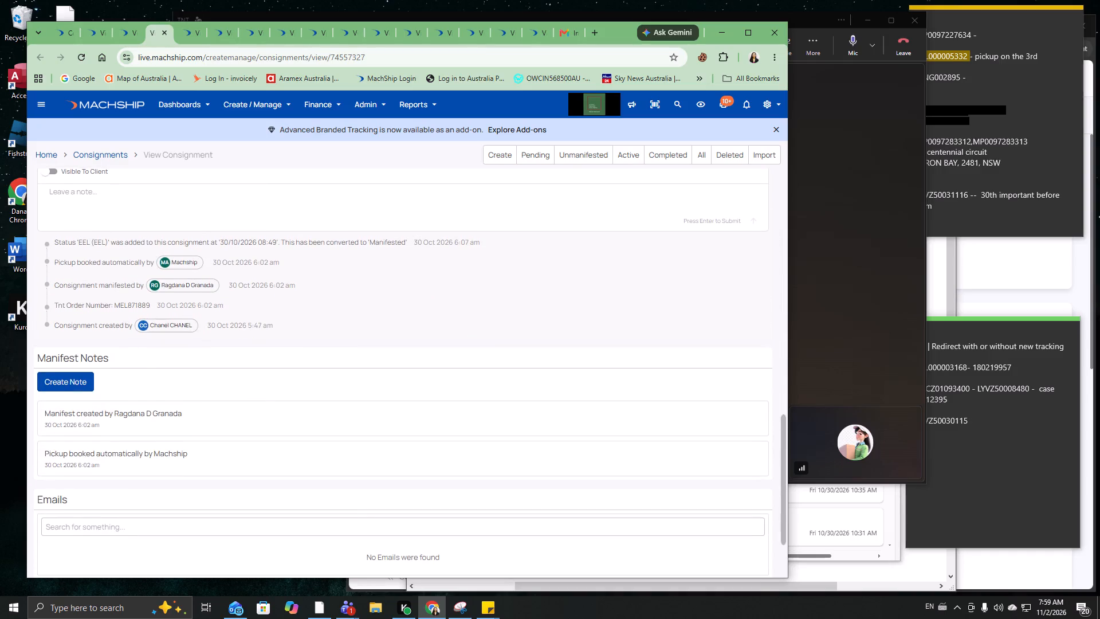
drag(137, 307, 154, 305)
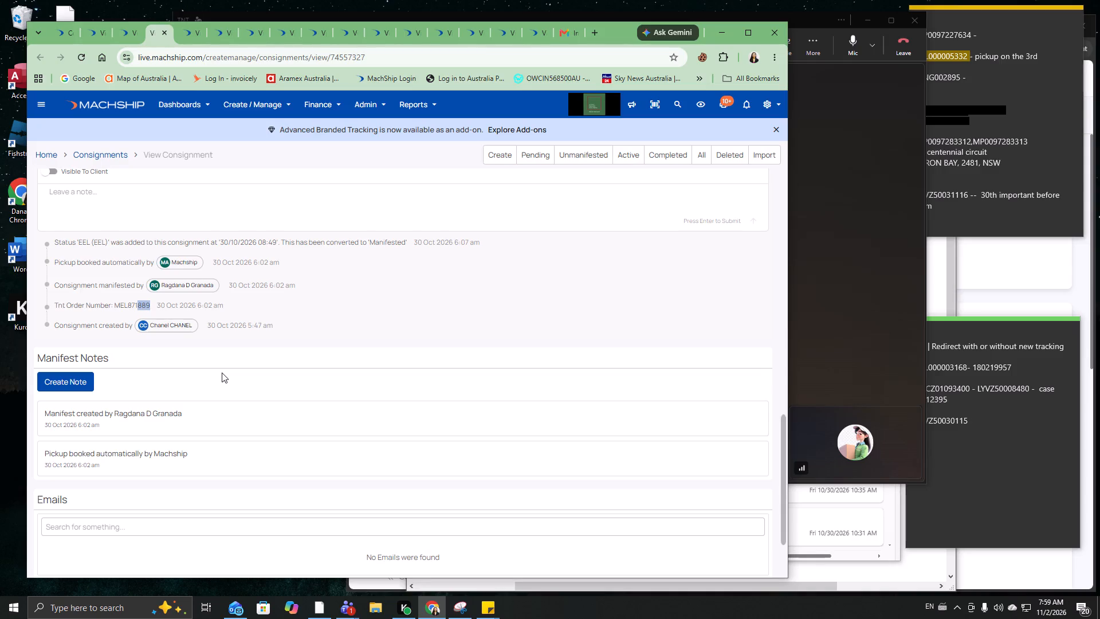
scroll(262, 383, up, 20)
scroll(262, 383, up, 20)
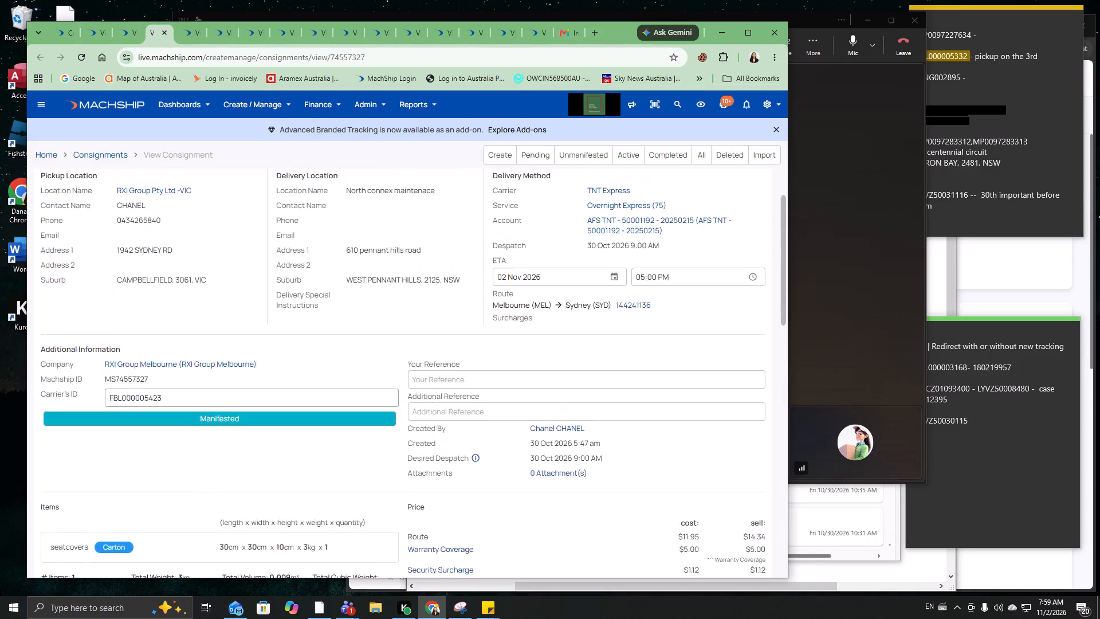
scroll(296, 387, up, 8)
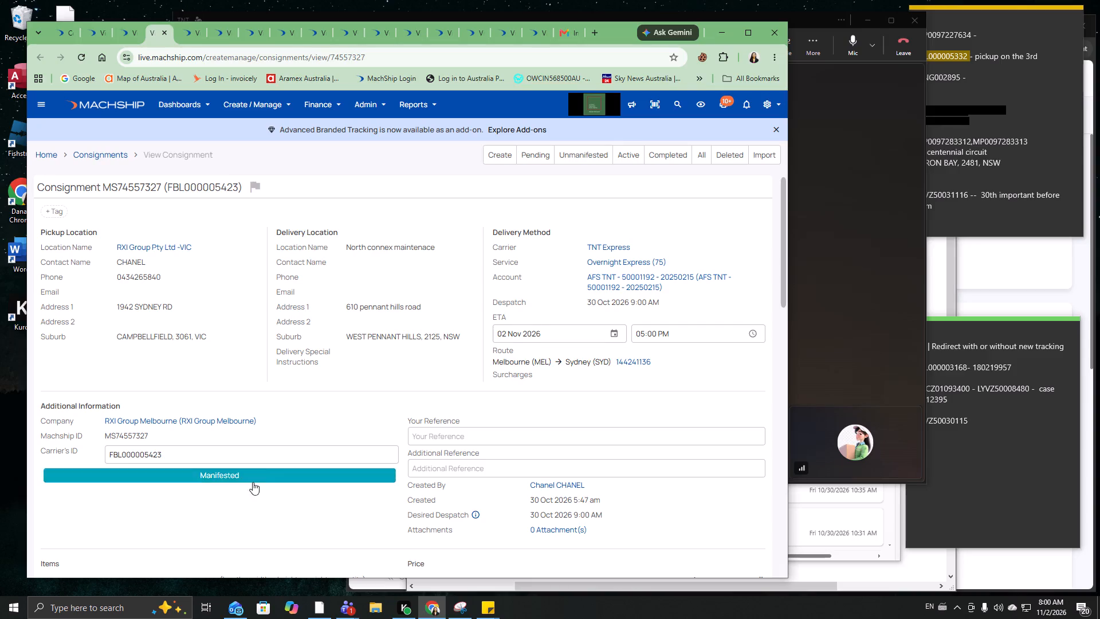
scroll(266, 462, down, 20)
scroll(266, 462, down, 7)
click(164, 441)
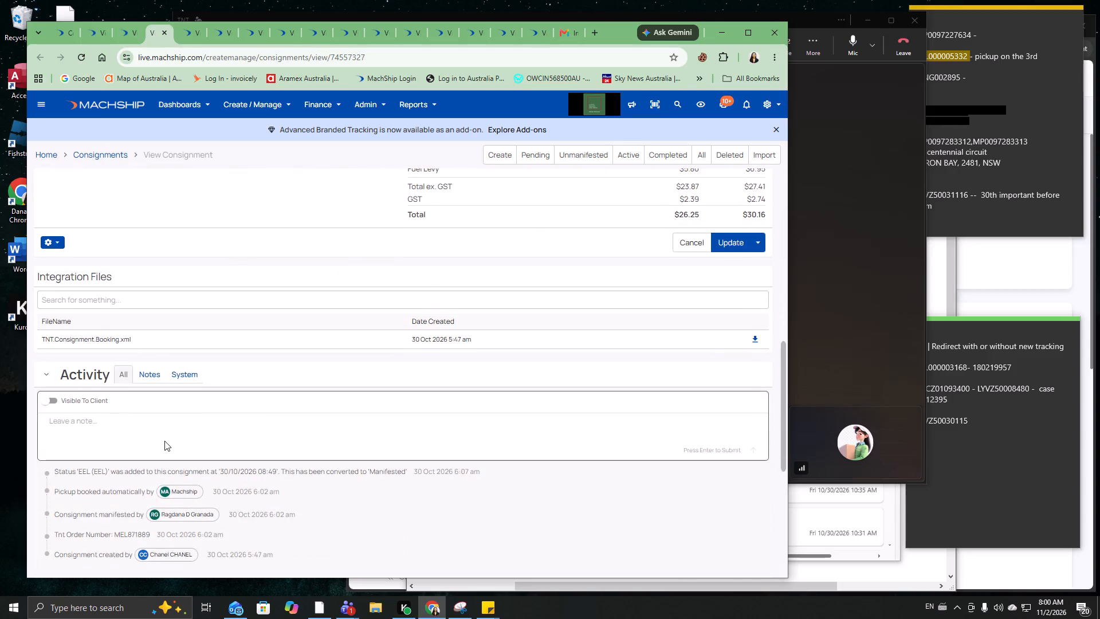
click(168, 425)
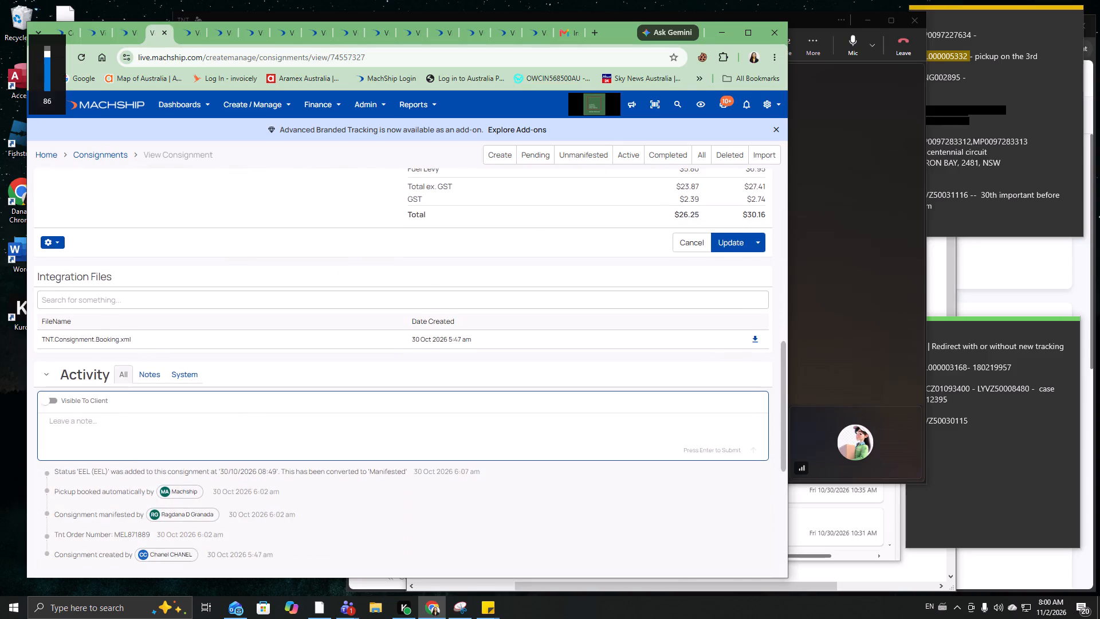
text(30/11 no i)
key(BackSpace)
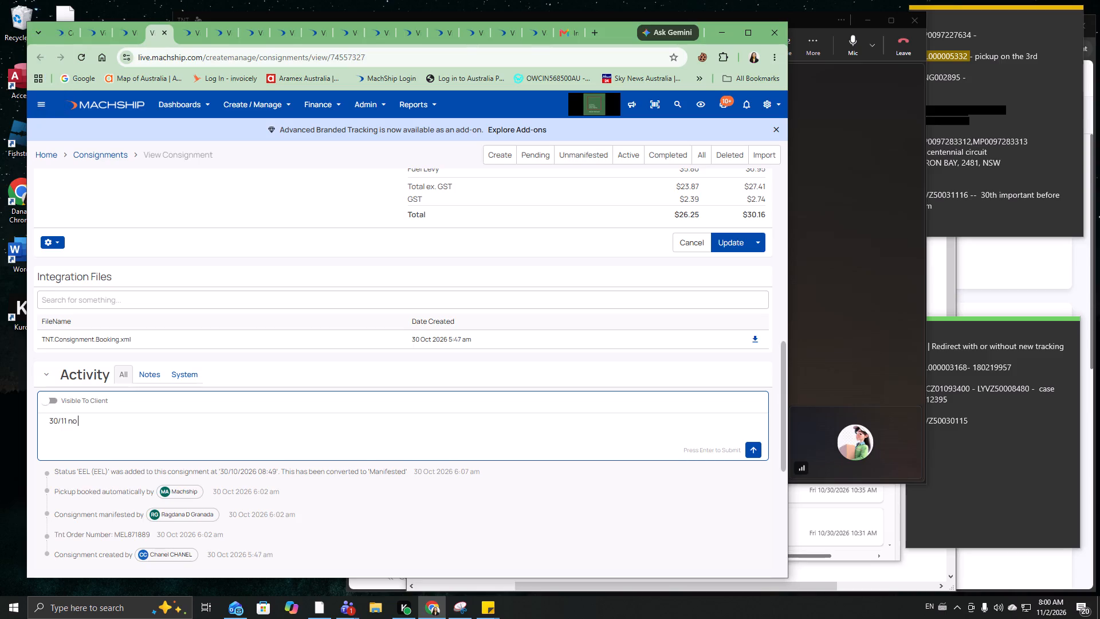
scroll(167, 410, up, 3)
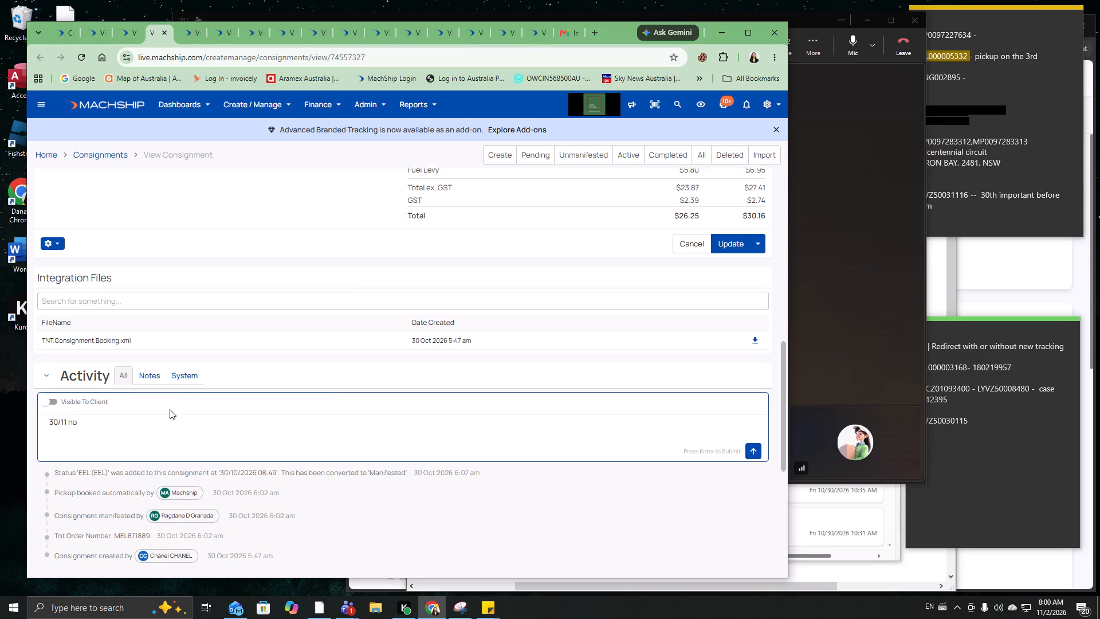
scroll(170, 409, up, 10)
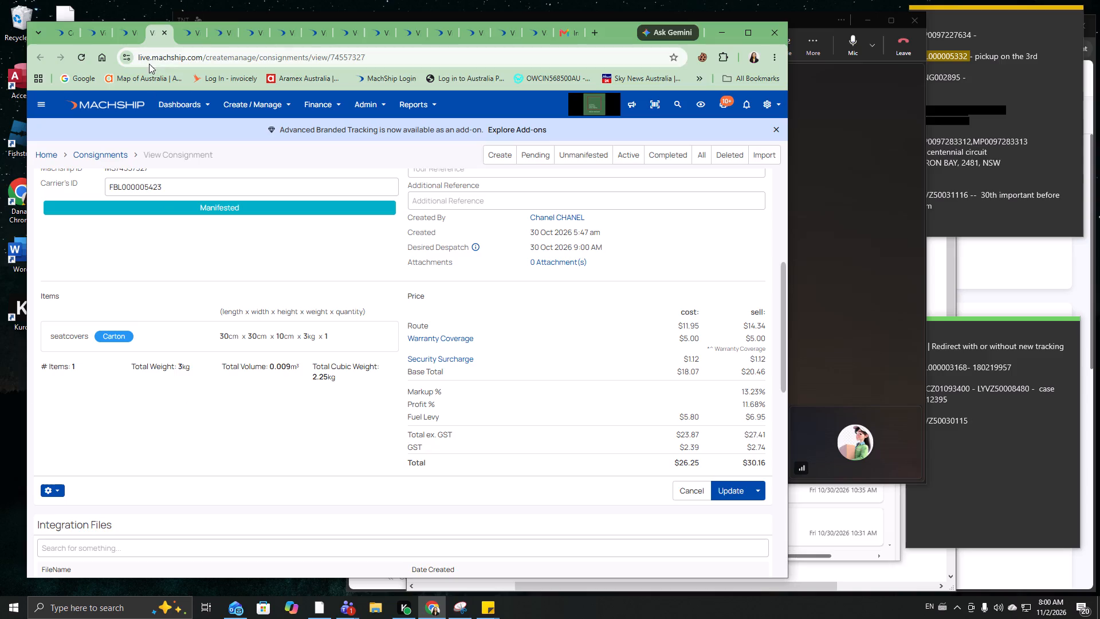
click(186, 39)
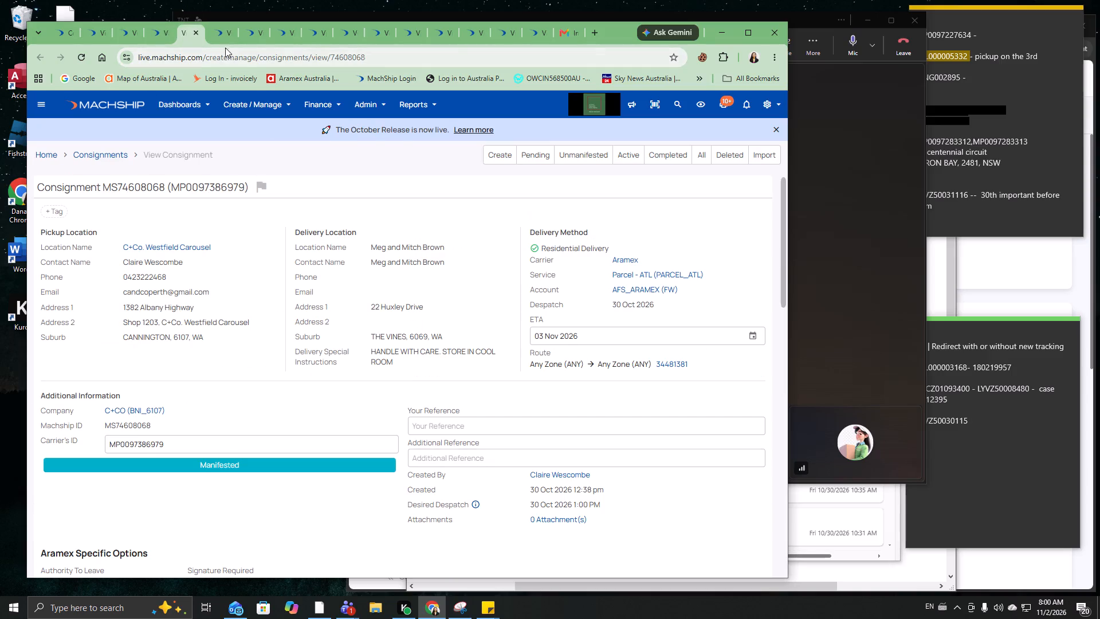
click(220, 40)
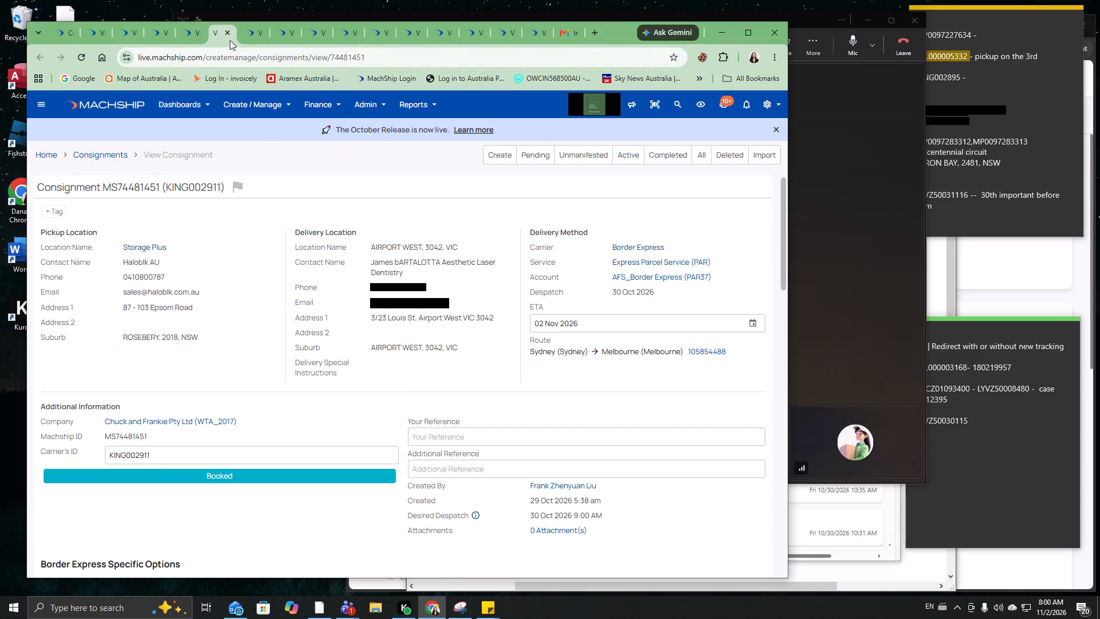
click(159, 38)
scroll(237, 175, up, 5)
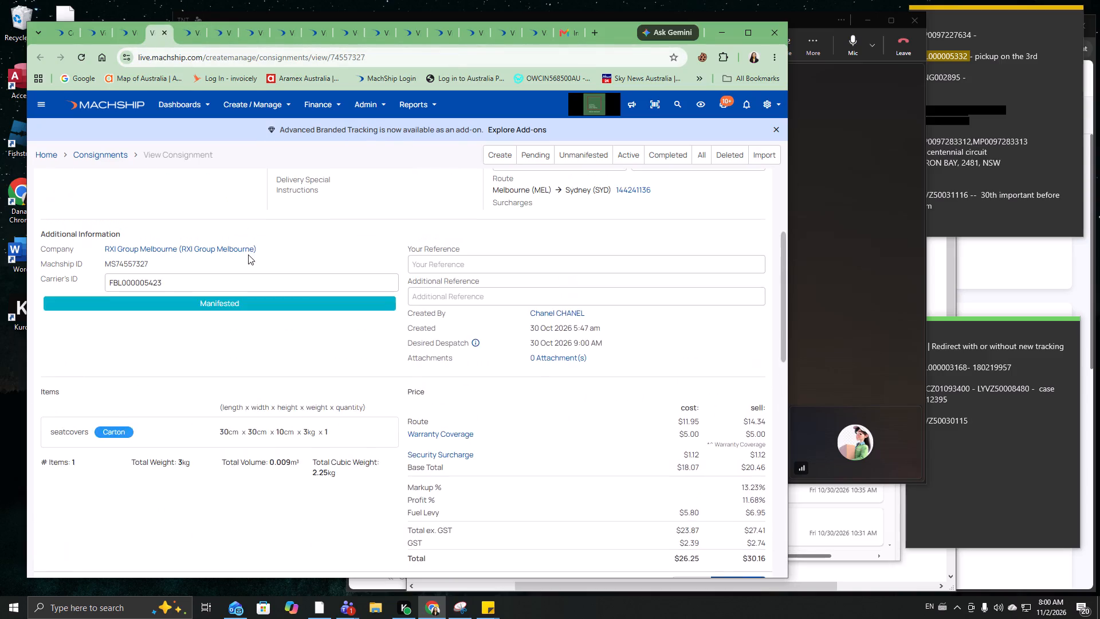
scroll(248, 254, up, 18)
scroll(252, 343, down, 6)
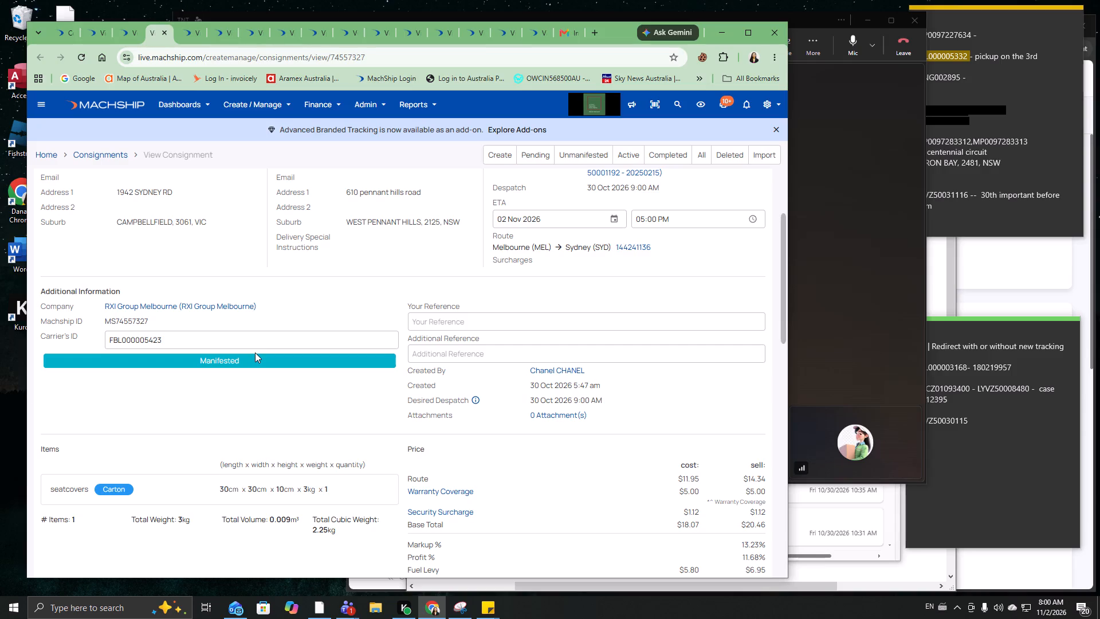
scroll(243, 275, down, 5)
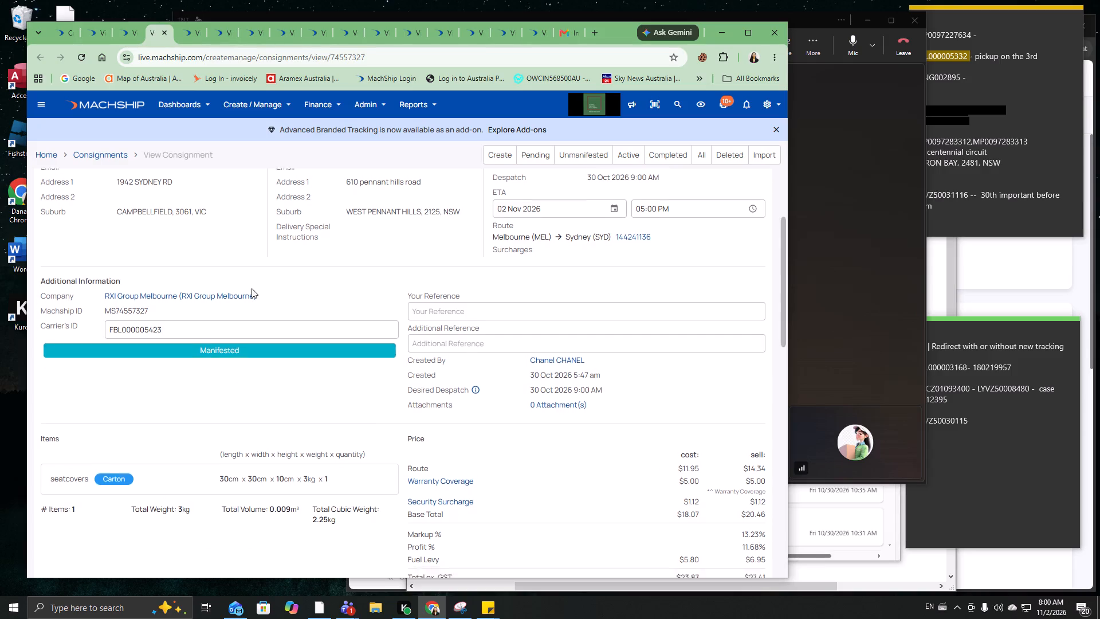
scroll(252, 288, down, 12)
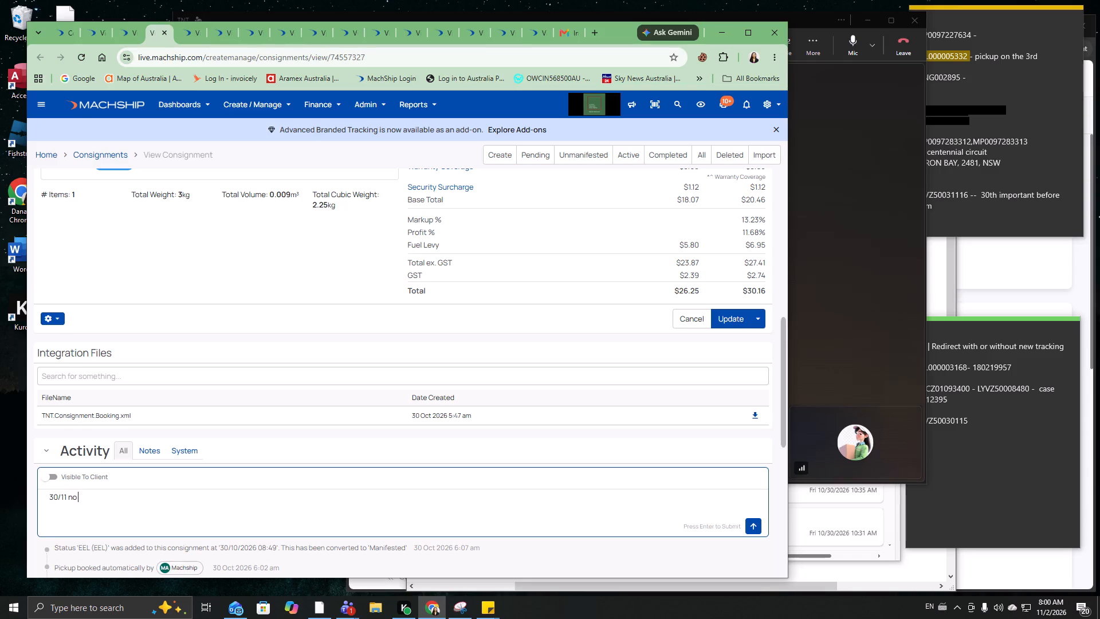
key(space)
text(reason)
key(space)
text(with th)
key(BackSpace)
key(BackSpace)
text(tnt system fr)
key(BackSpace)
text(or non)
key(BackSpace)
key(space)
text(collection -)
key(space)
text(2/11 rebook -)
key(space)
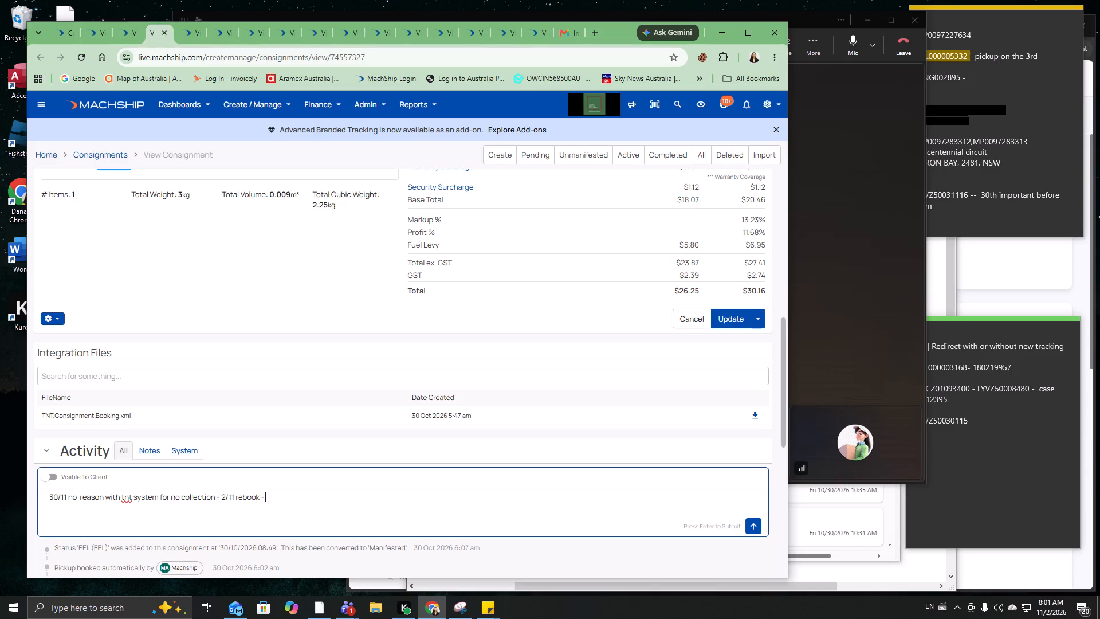
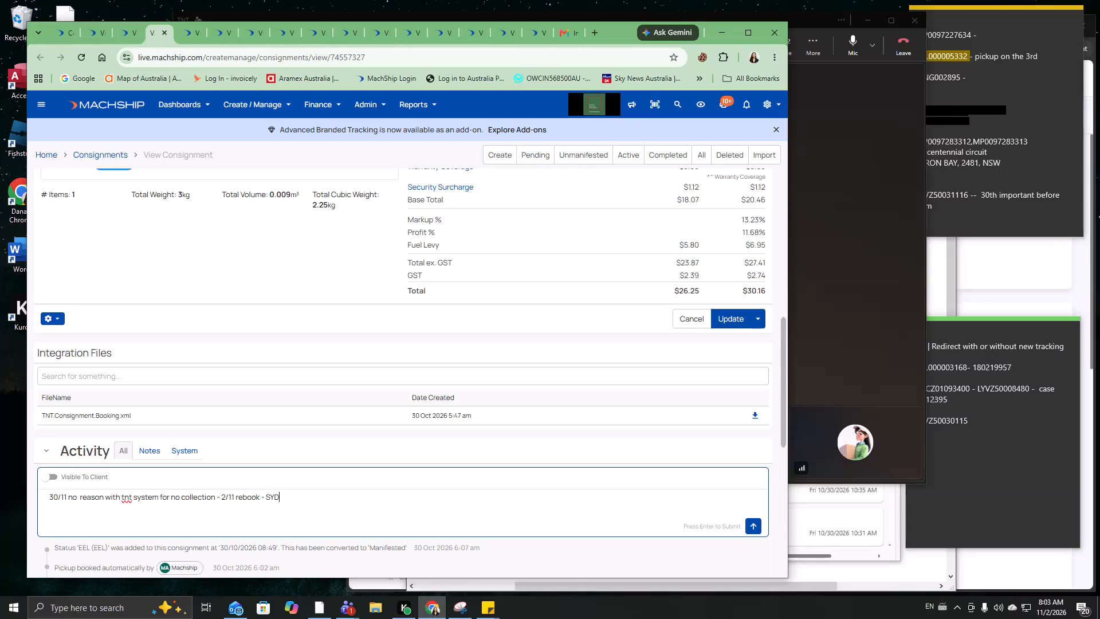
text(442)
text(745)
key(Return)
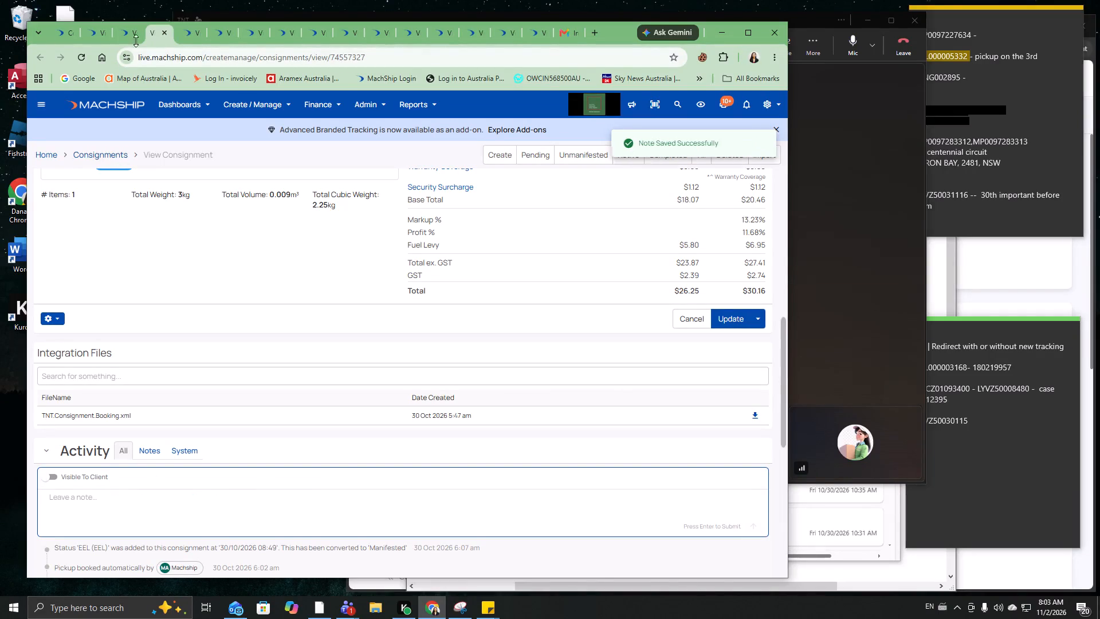
click(183, 30)
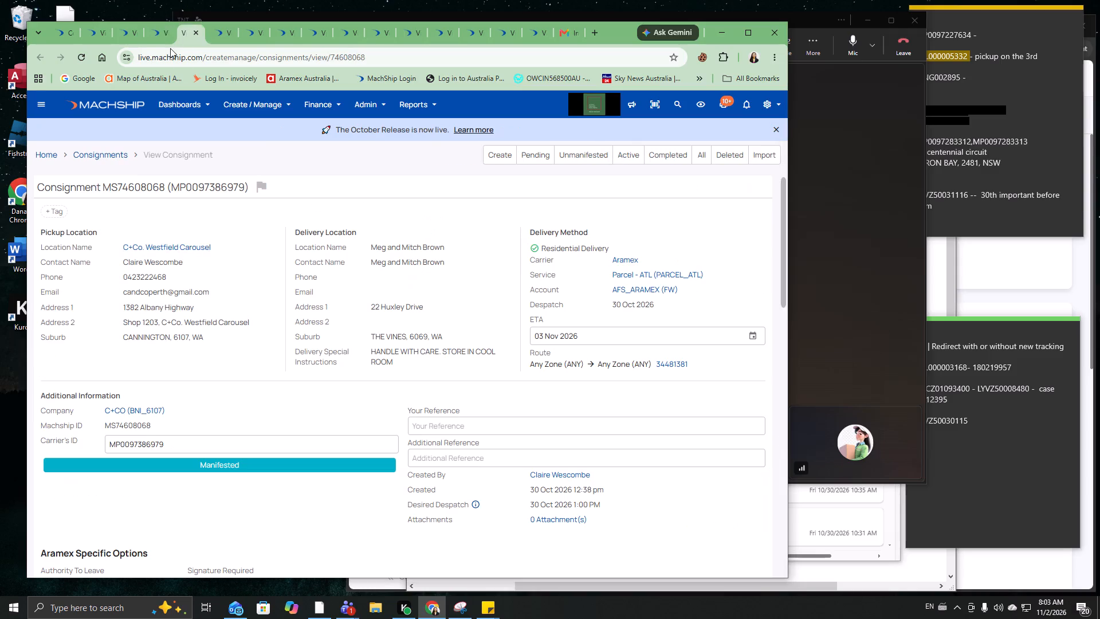
click(160, 37)
scroll(190, 341, up, 10)
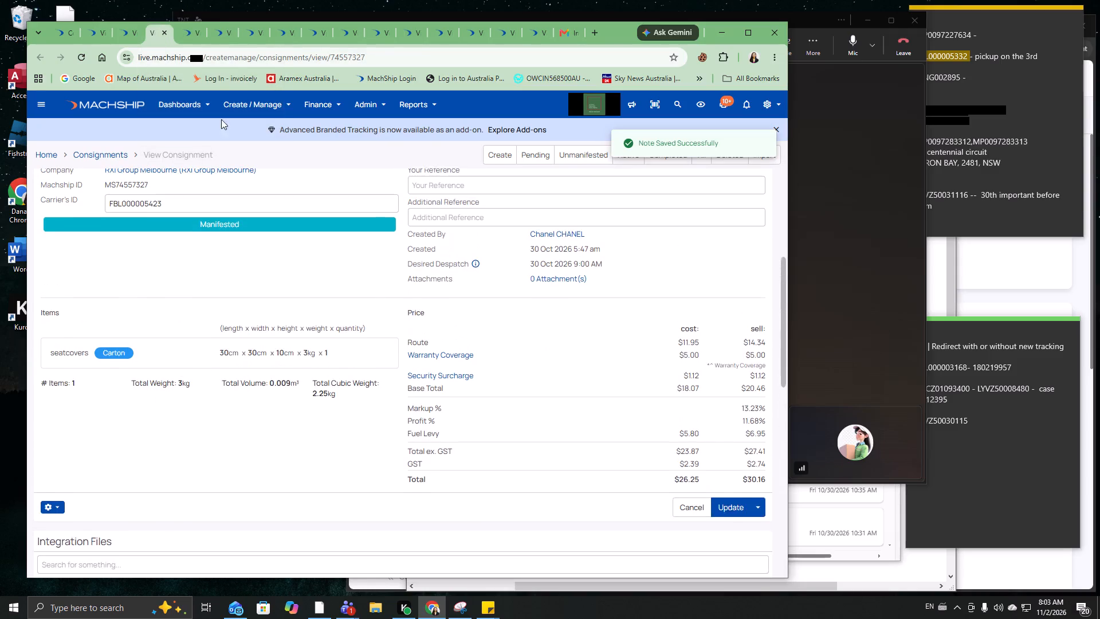
click(219, 45)
click(218, 37)
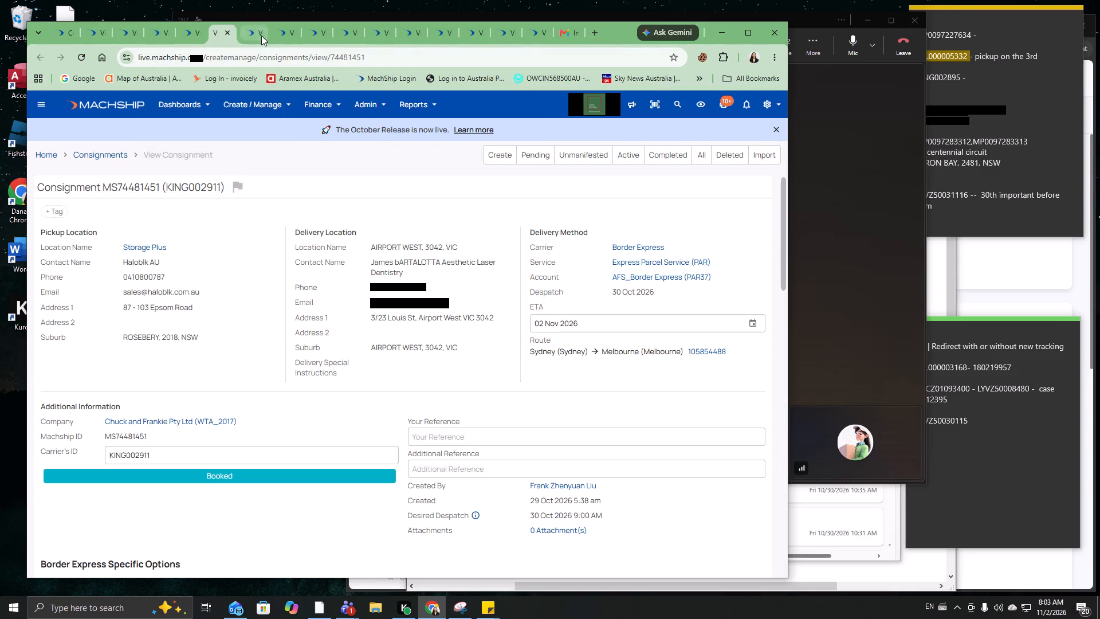
click(255, 39)
click(281, 45)
click(281, 36)
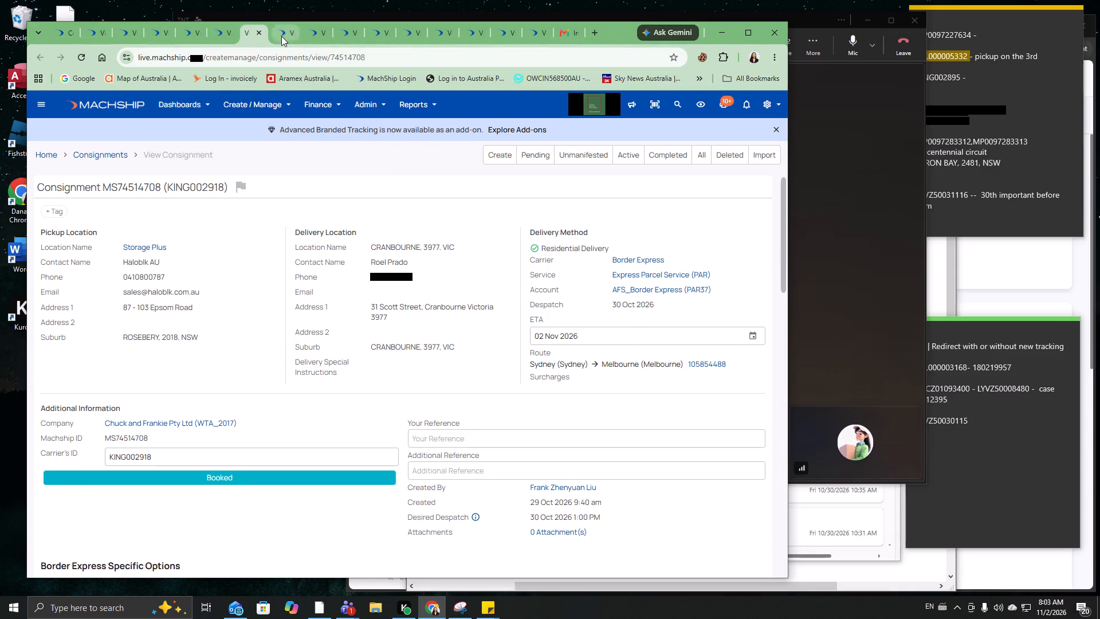
scroll(247, 334, down, 20)
scroll(247, 334, down, 4)
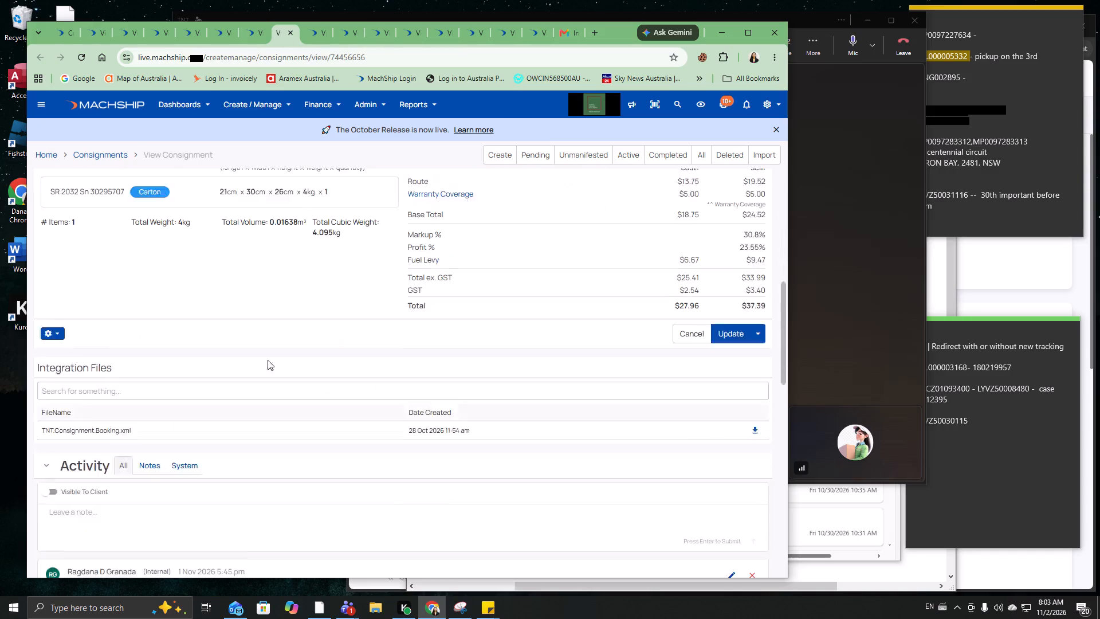
scroll(268, 360, down, 14)
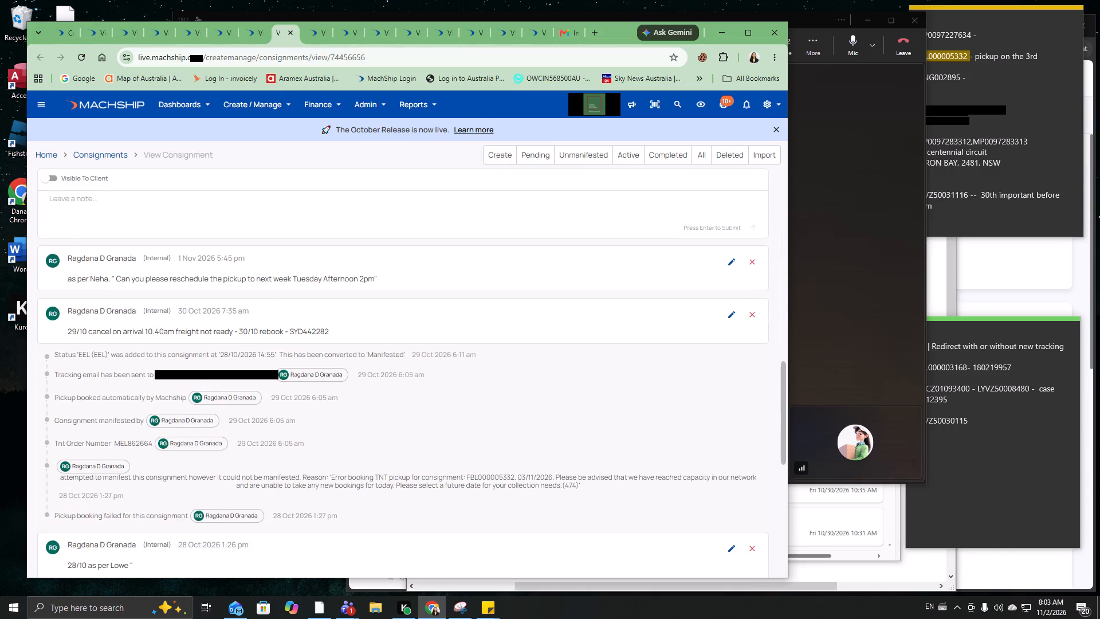
drag(121, 277, 380, 280)
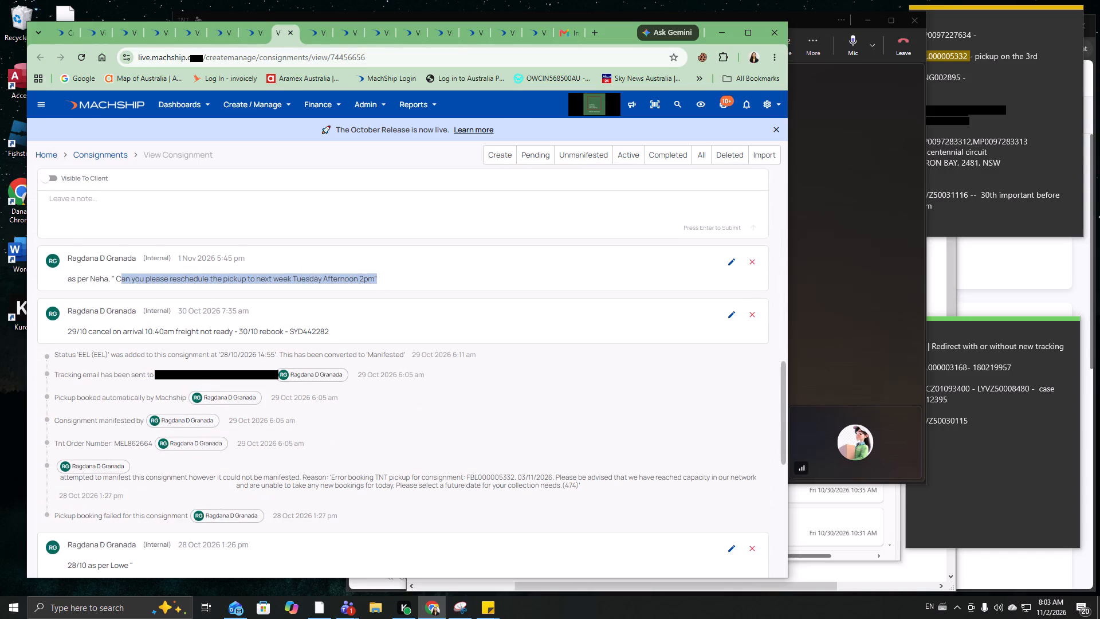
drag(303, 332, 324, 332)
click(311, 336)
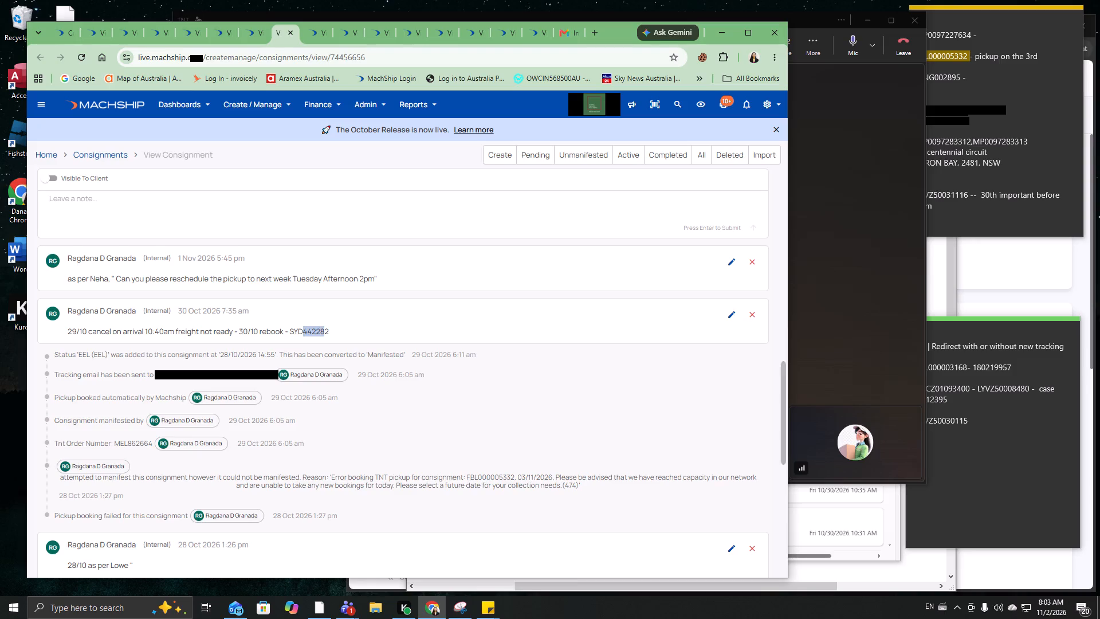
click(315, 334)
click(141, 212)
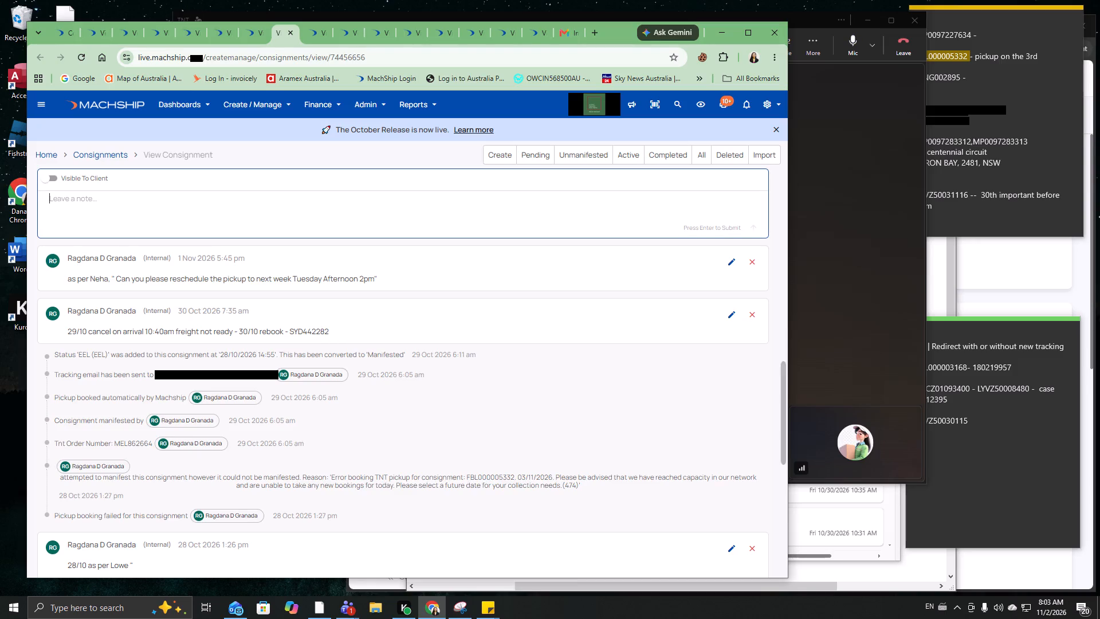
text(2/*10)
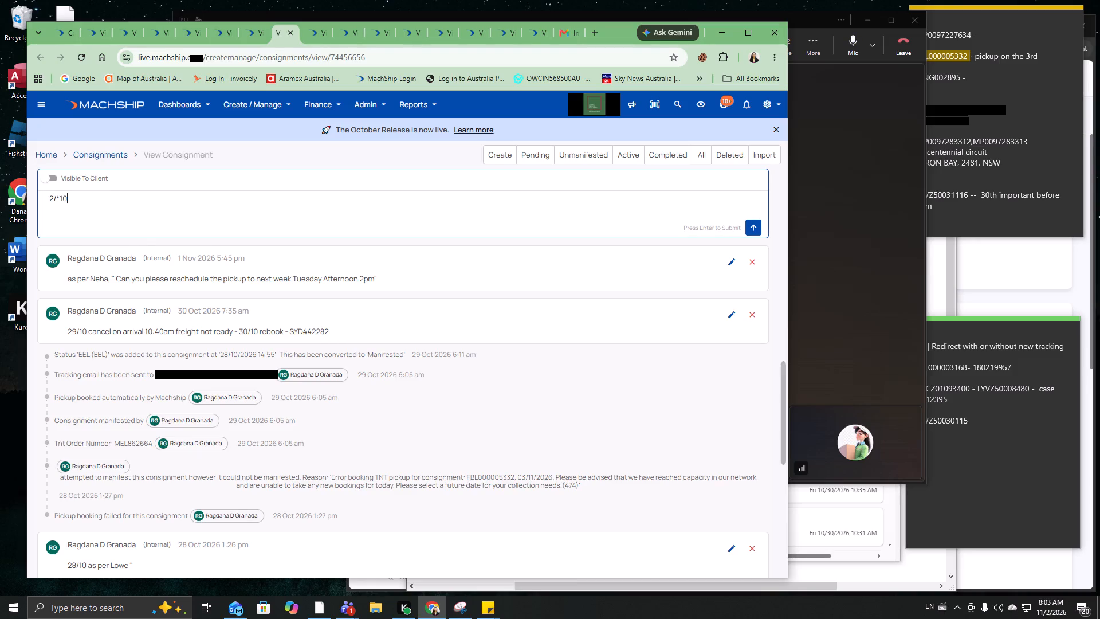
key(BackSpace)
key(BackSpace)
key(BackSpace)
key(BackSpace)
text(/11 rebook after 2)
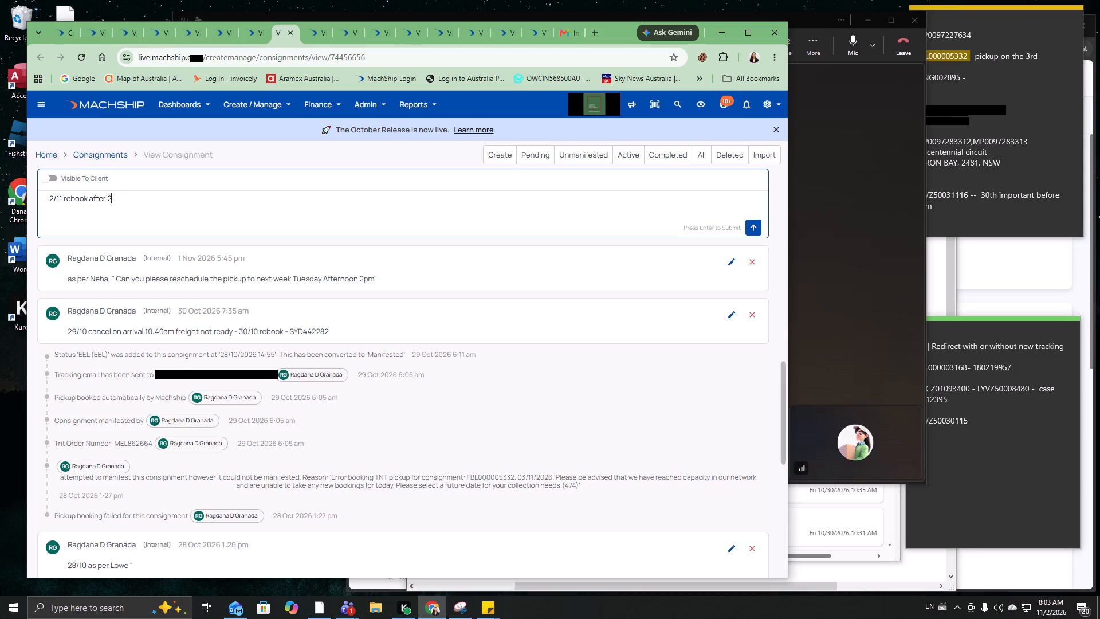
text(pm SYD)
scroll(359, 405, up, 20)
scroll(359, 405, up, 6)
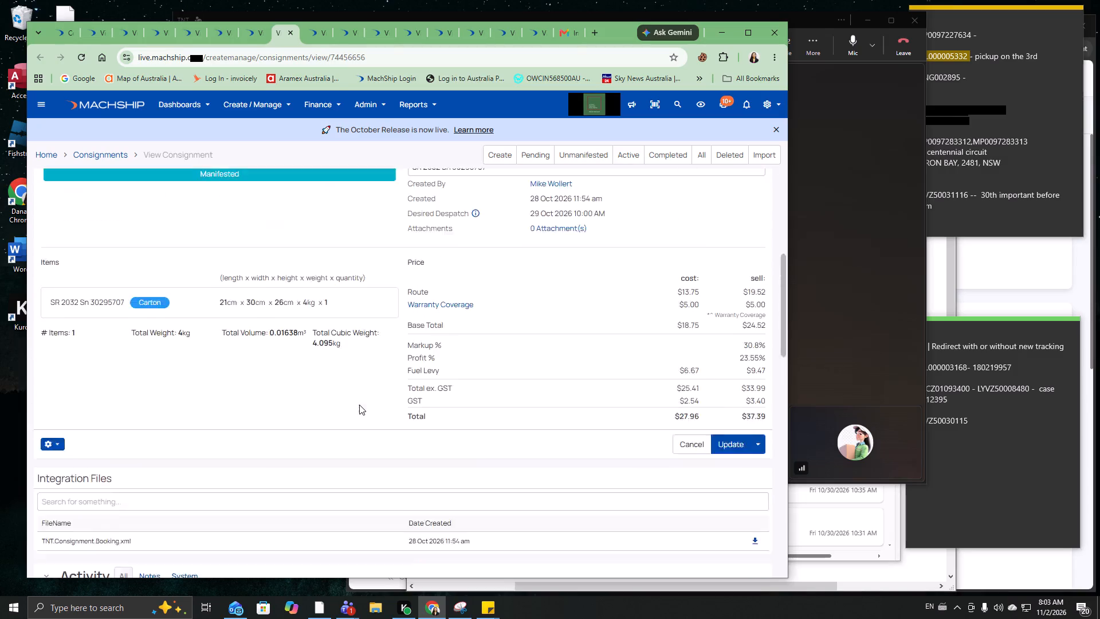
scroll(359, 405, up, 13)
scroll(359, 405, down, 8)
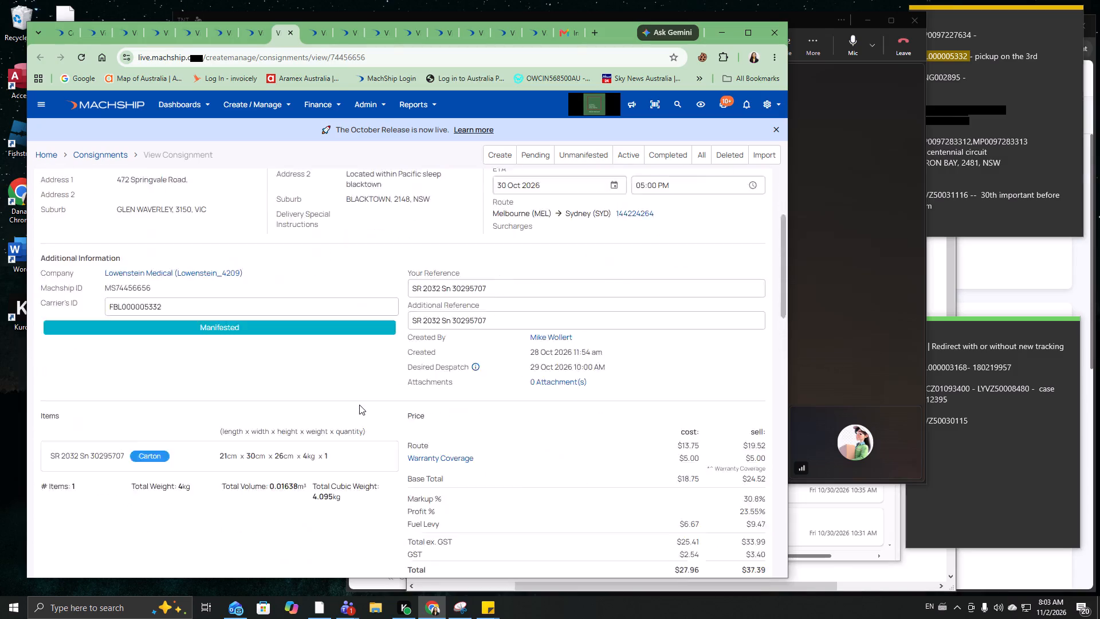
scroll(359, 405, down, 20)
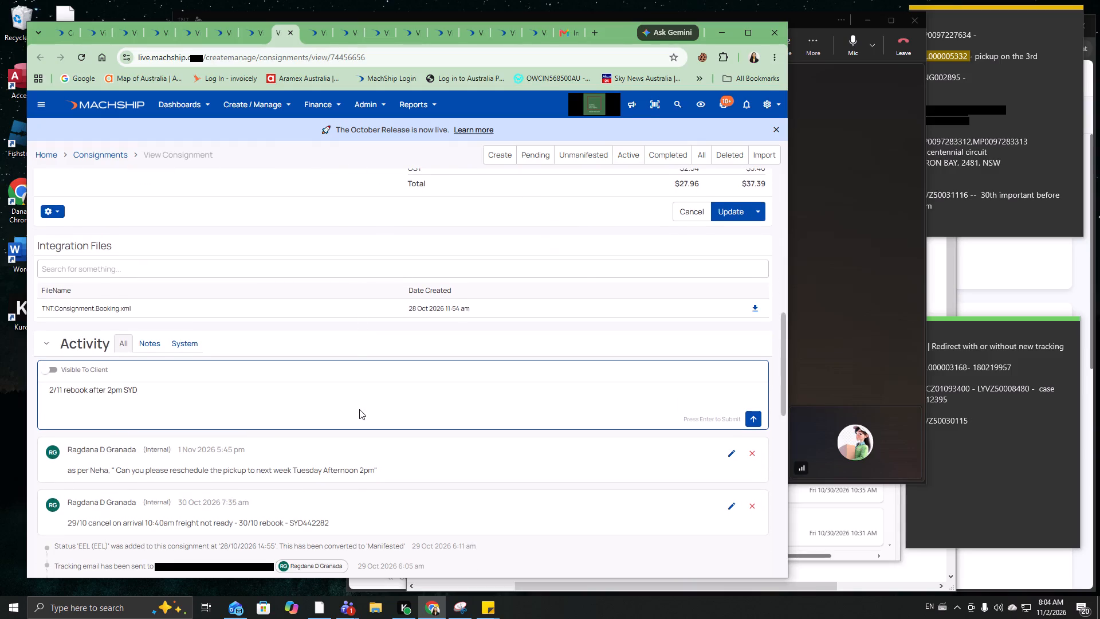
scroll(359, 409, up, 6)
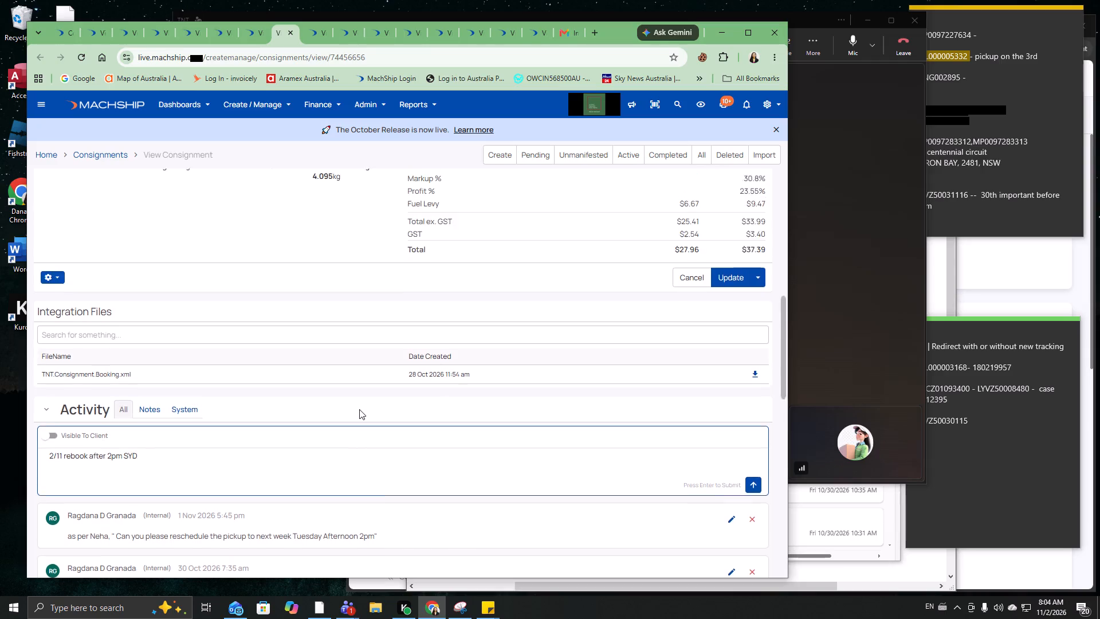
scroll(359, 409, up, 18)
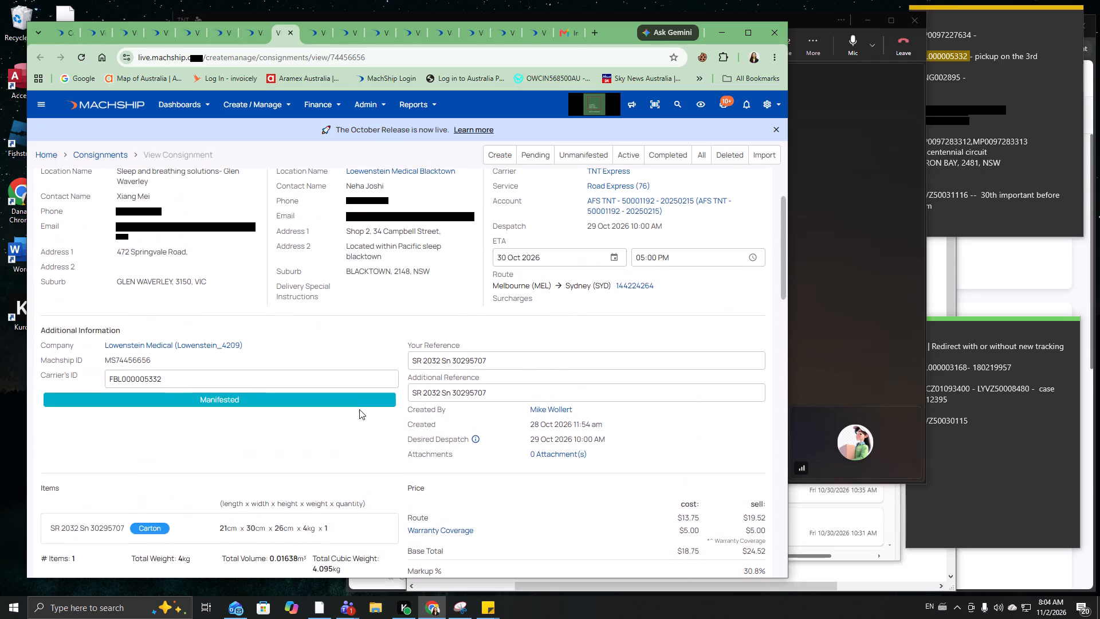
drag(210, 283, 162, 287)
drag(162, 287, 116, 287)
click(198, 296)
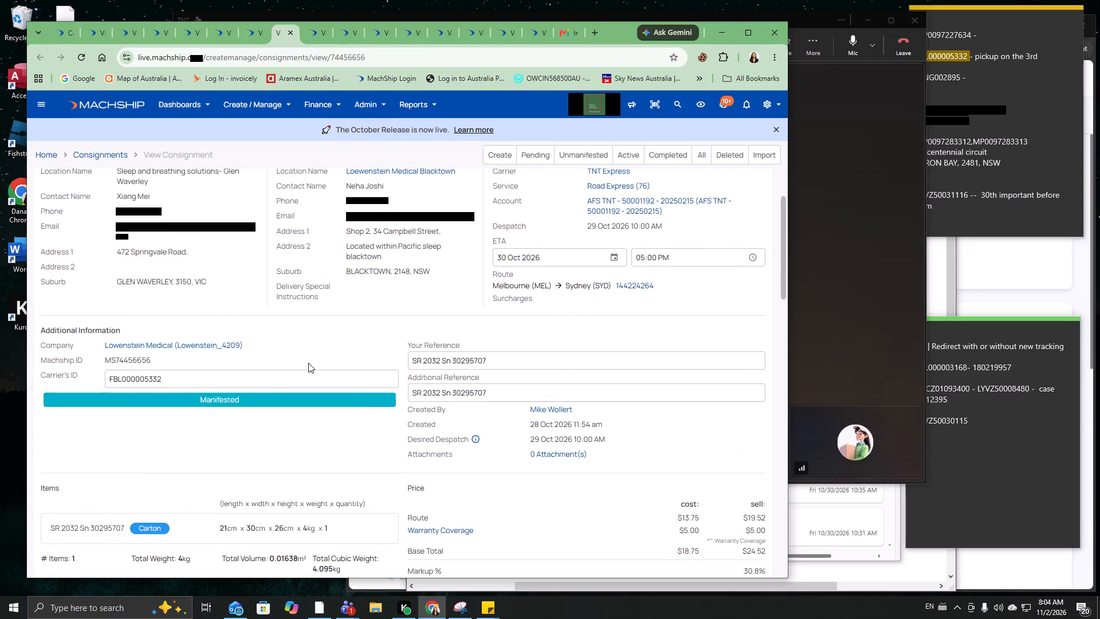
scroll(313, 367, down, 14)
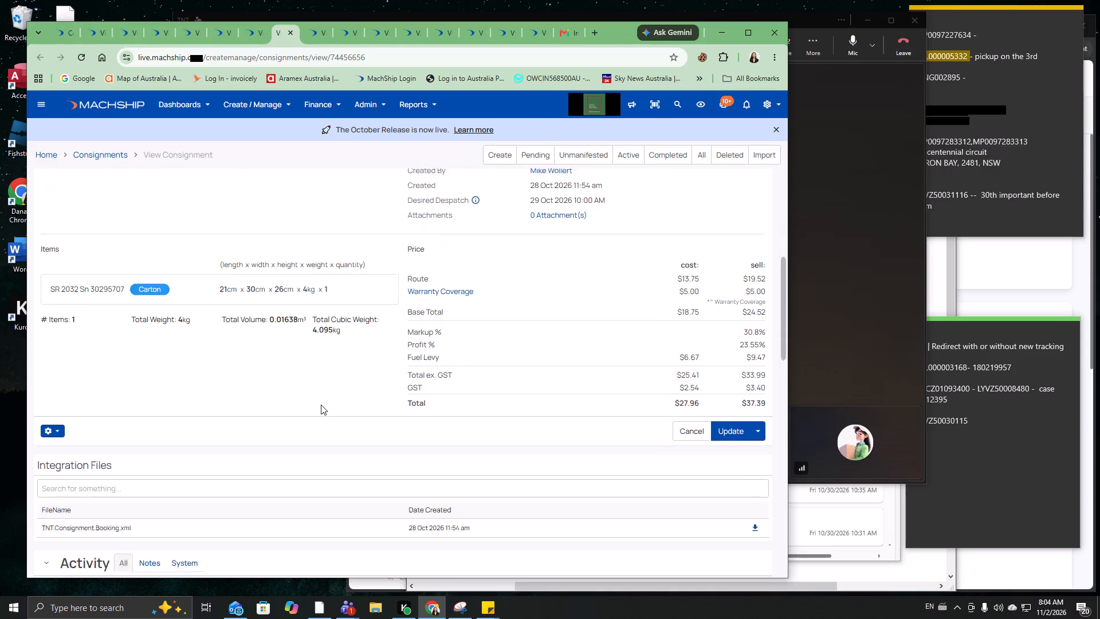
scroll(321, 406, down, 6)
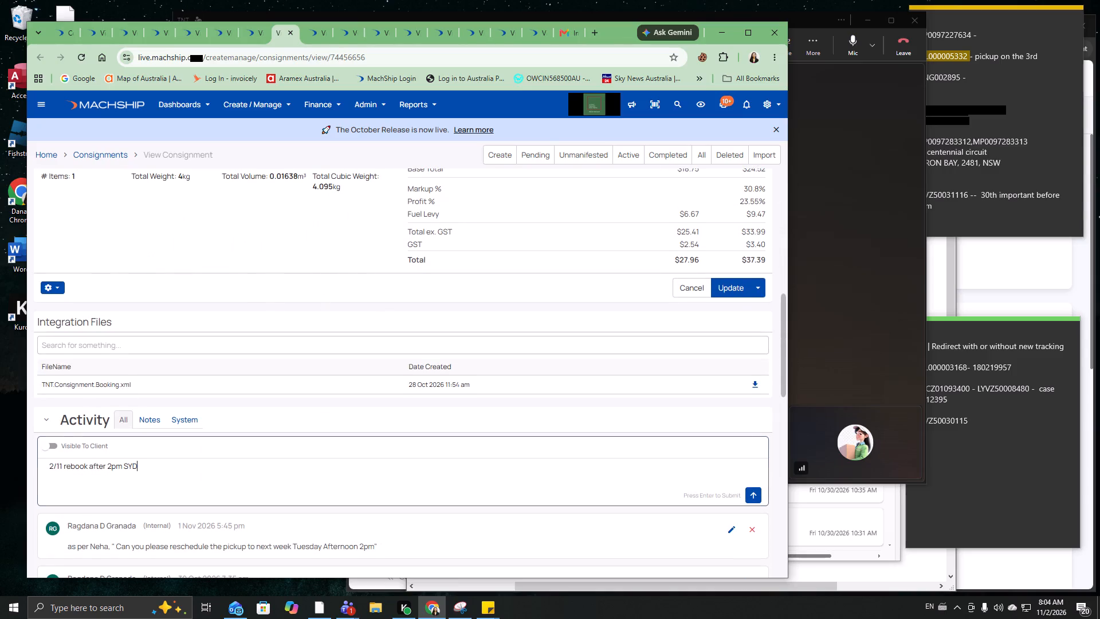
click(203, 470)
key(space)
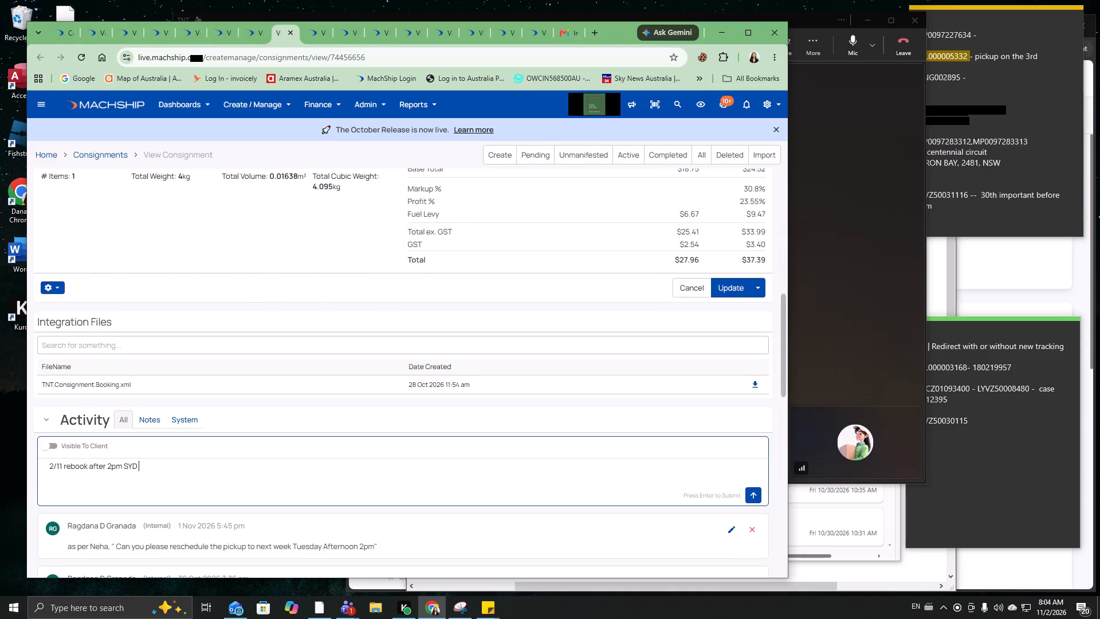
drag(203, 470, 65, 467)
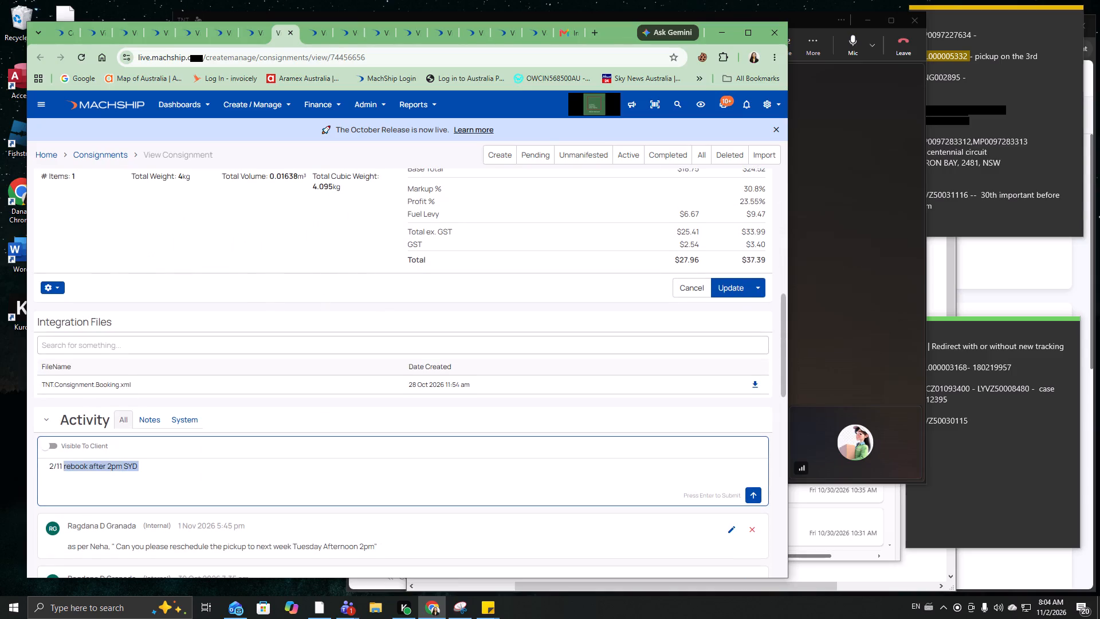
drag(65, 467, 64, 467)
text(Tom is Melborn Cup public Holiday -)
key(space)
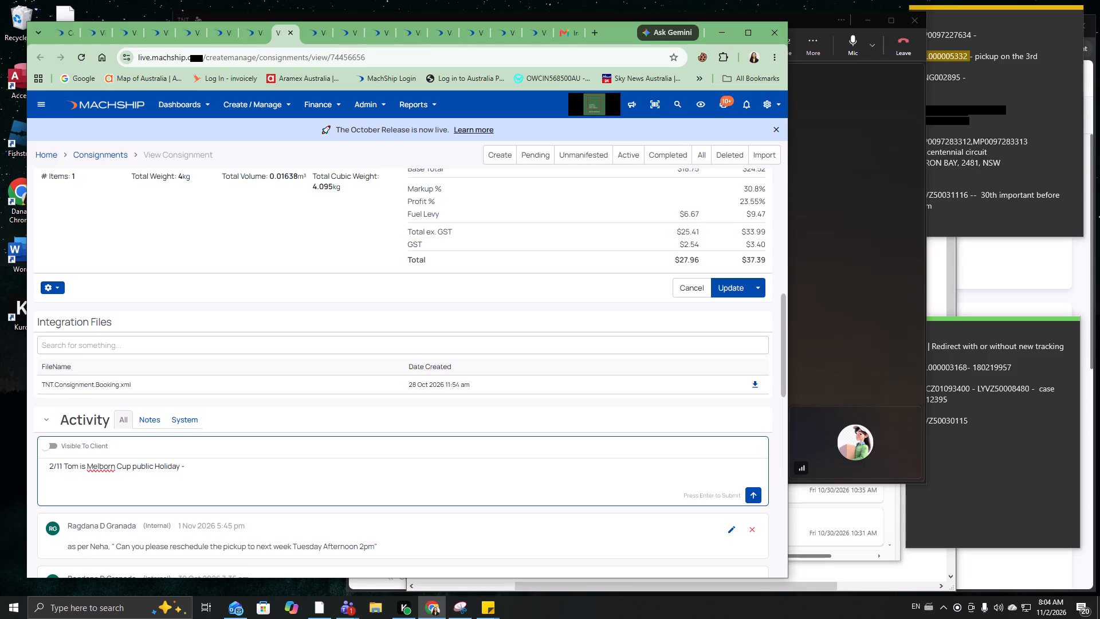
Add the pickup day and time window "4th between 9am-4pm" to the end of the draft note.
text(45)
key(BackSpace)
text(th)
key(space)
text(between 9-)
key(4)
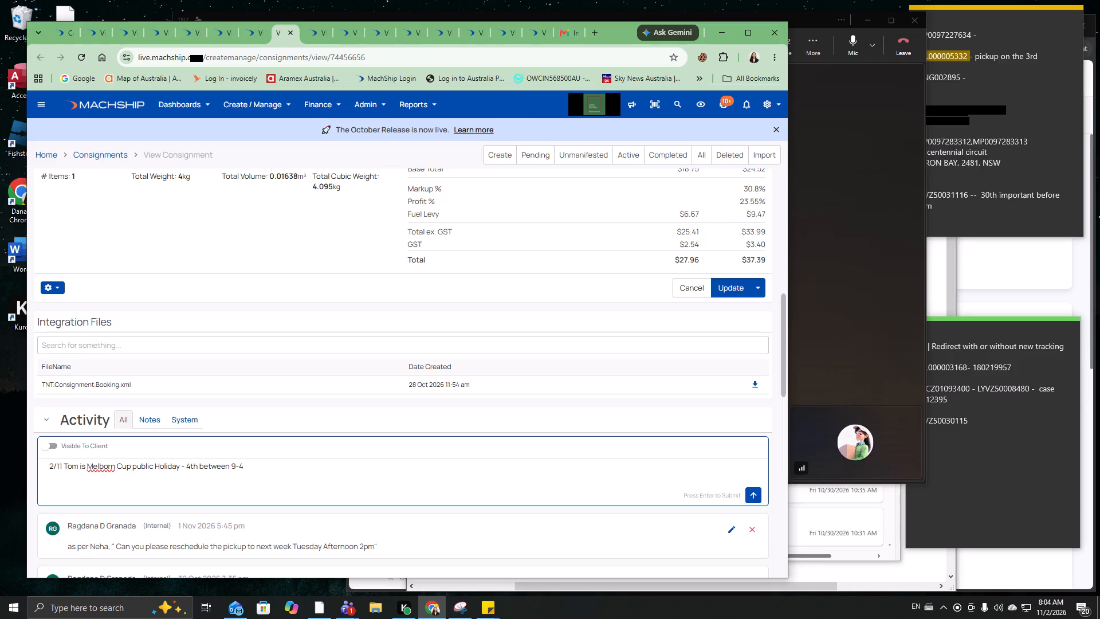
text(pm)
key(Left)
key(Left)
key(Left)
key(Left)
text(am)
double_click(952, 48)
double_click(949, 59)
key(ctrl+c)
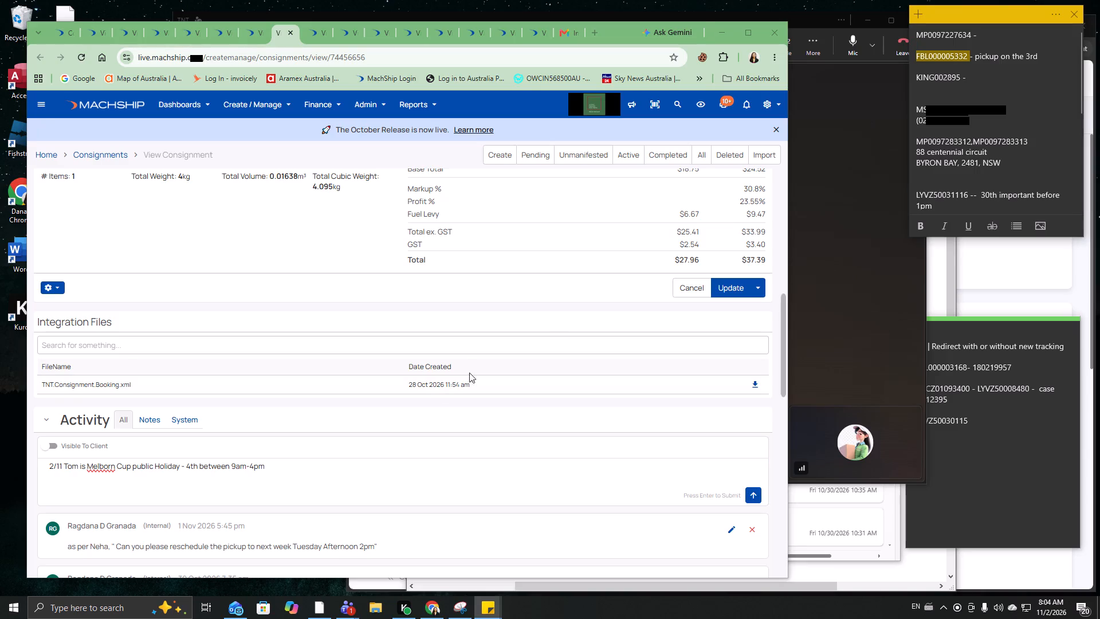
Return to the draft activity note in Chrome and replace the misspelled "Melborn" with the spelling suggestion "Malborne".
click(367, 463)
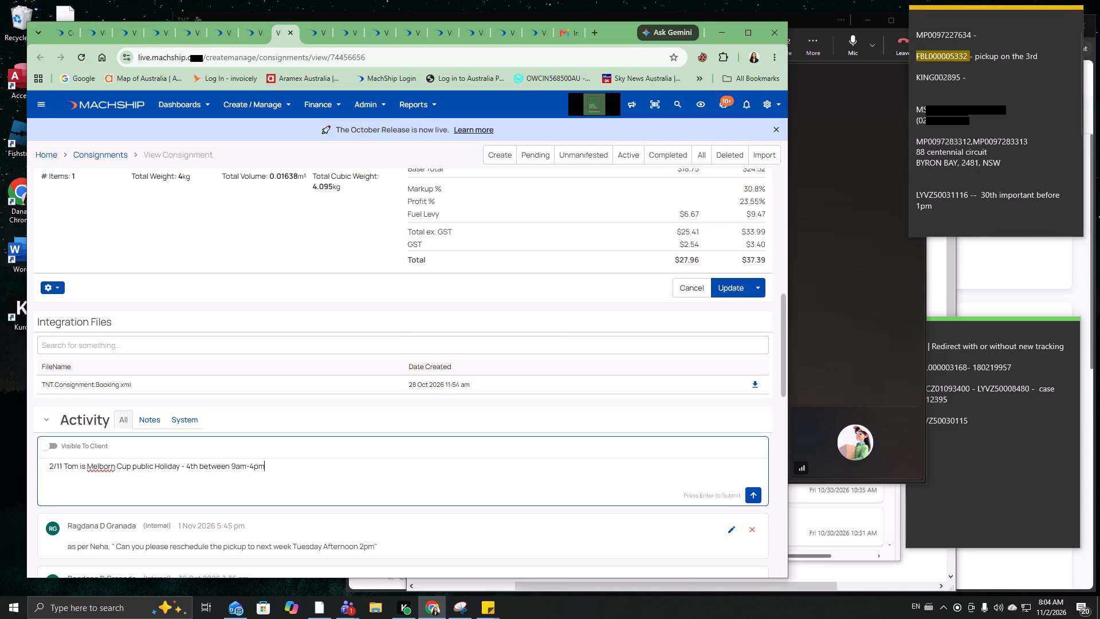
click(108, 471)
right_click(104, 468)
click(164, 195)
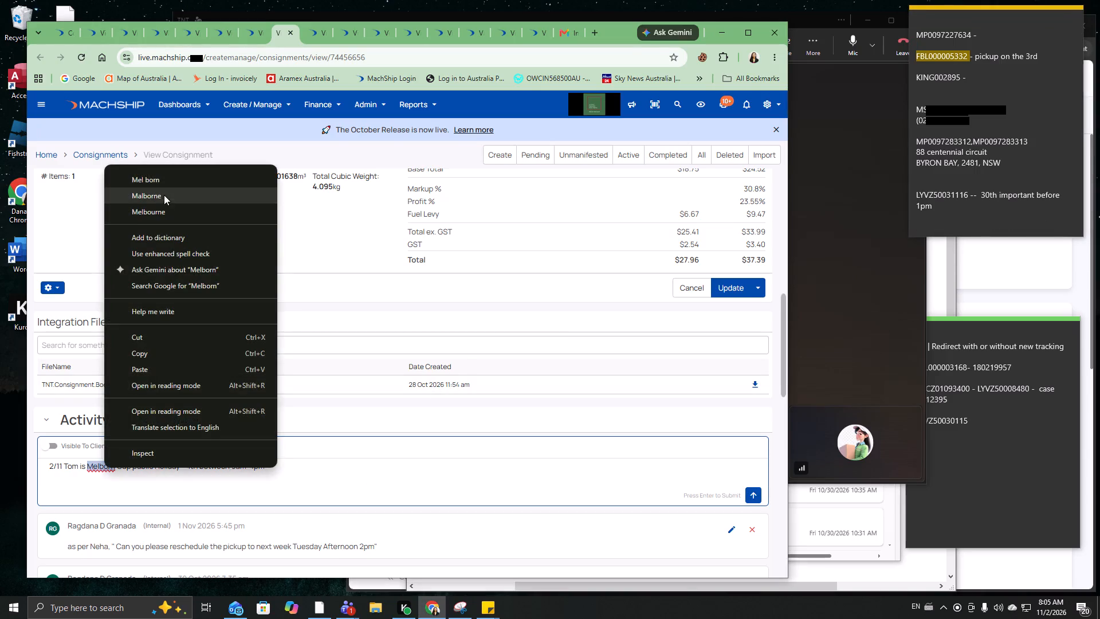
Add "SYD" after the pickup time window at the end of the draft activity note.
click(277, 470)
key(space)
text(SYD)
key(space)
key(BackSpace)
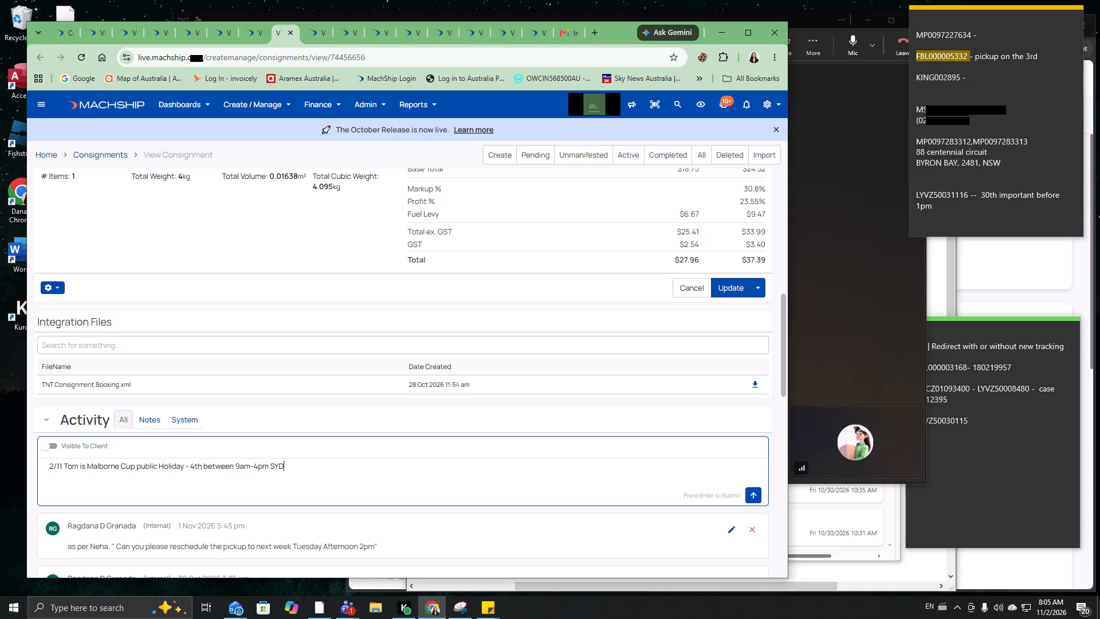
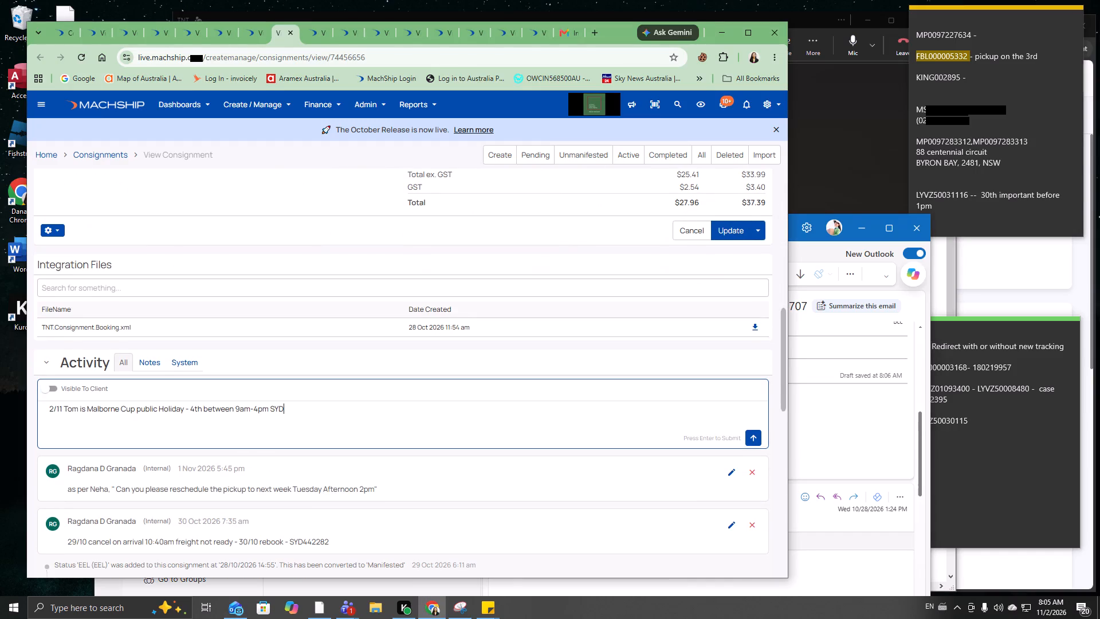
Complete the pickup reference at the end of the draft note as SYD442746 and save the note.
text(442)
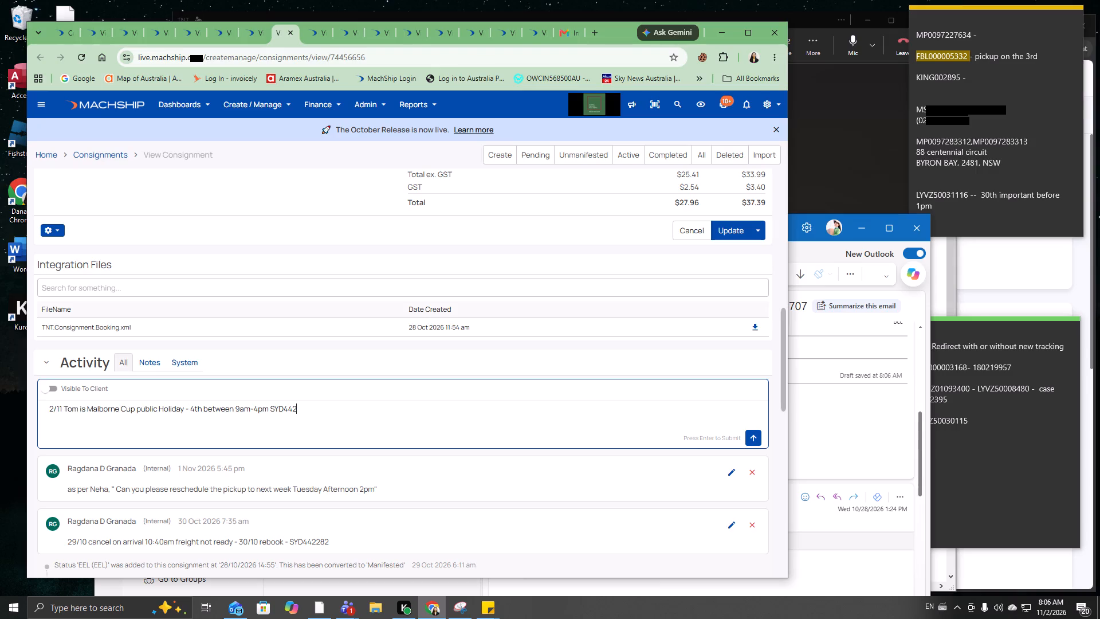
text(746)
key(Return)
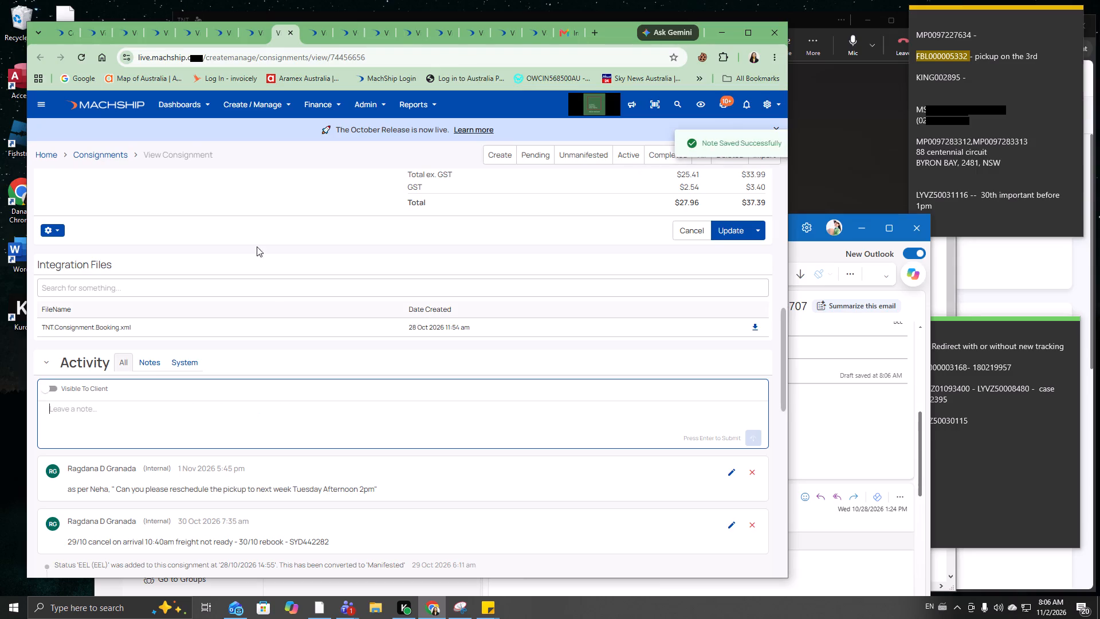
click(304, 36)
scroll(335, 336, up, 20)
scroll(335, 336, up, 1)
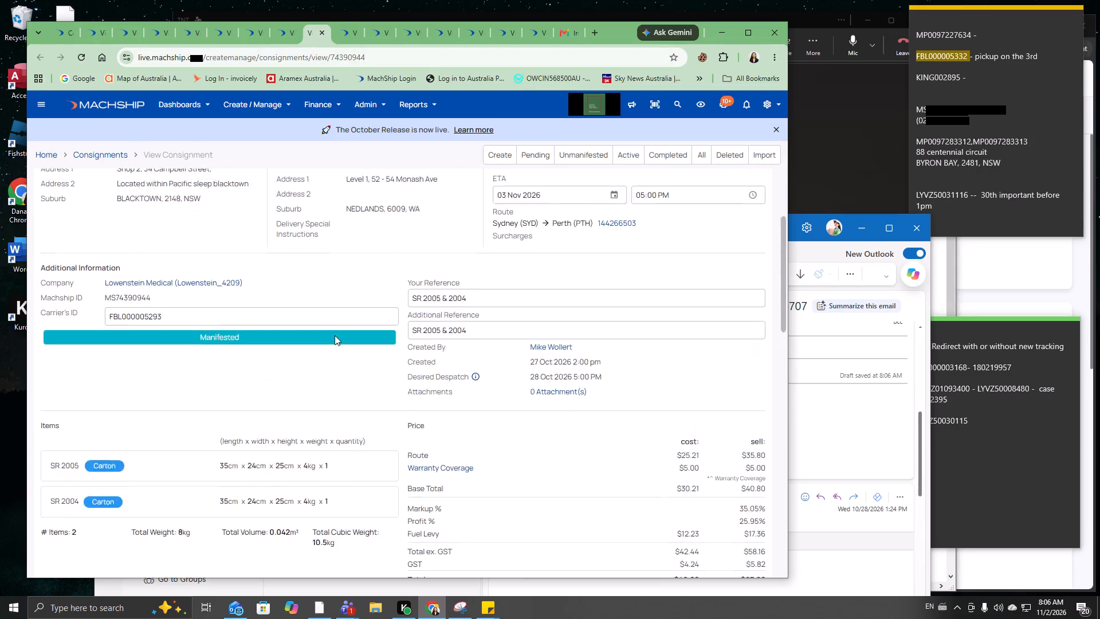
scroll(335, 335, up, 8)
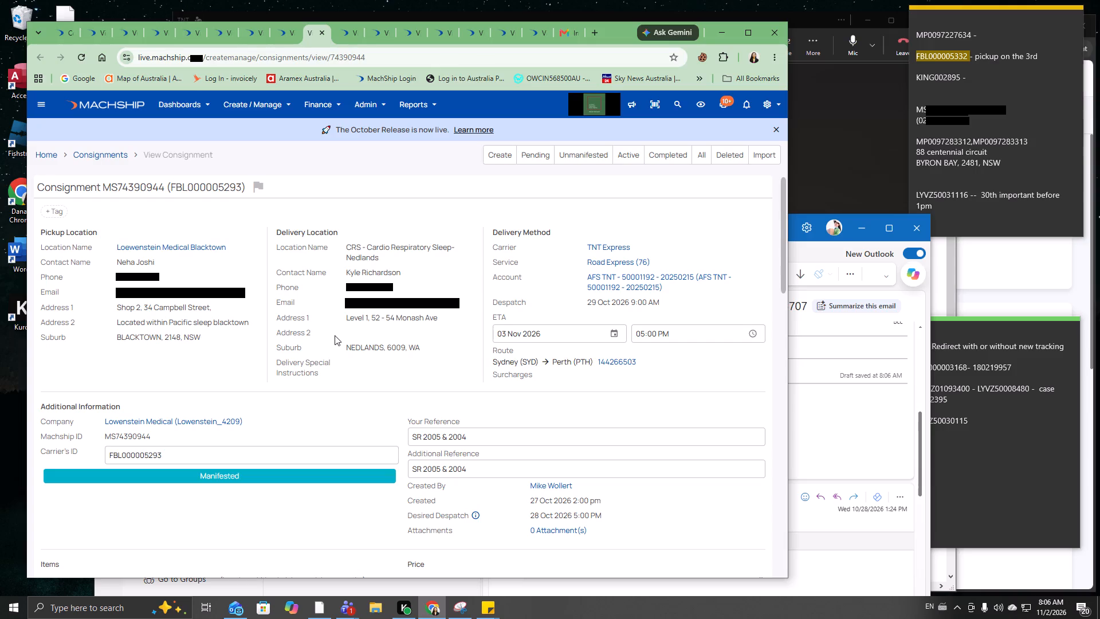
scroll(339, 347, down, 20)
scroll(339, 347, down, 11)
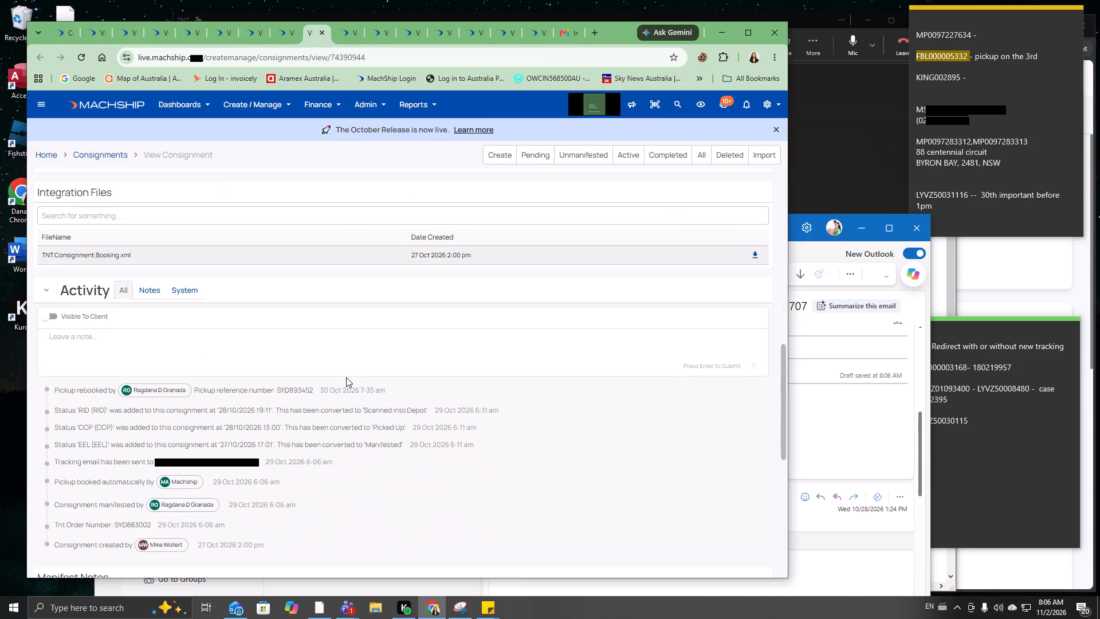
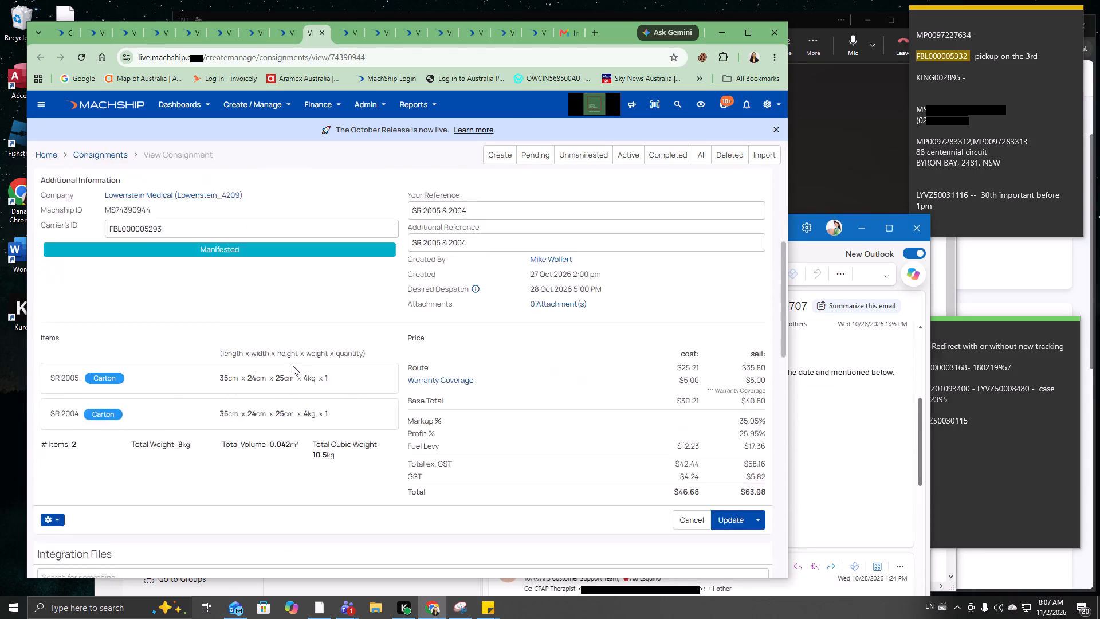
scroll(293, 366, down, 15)
click(127, 363)
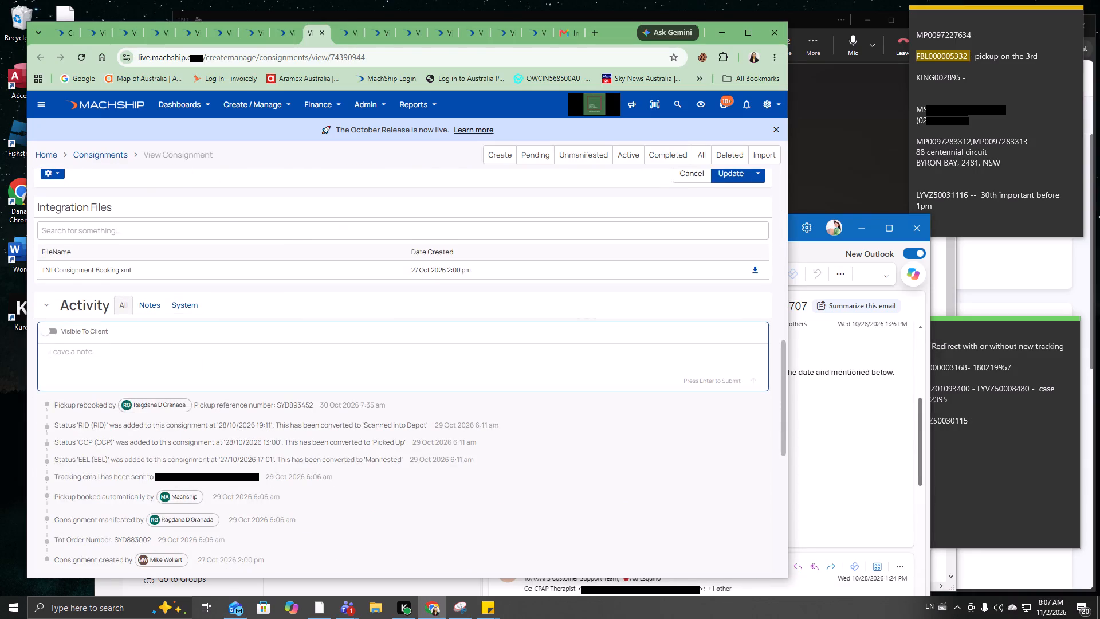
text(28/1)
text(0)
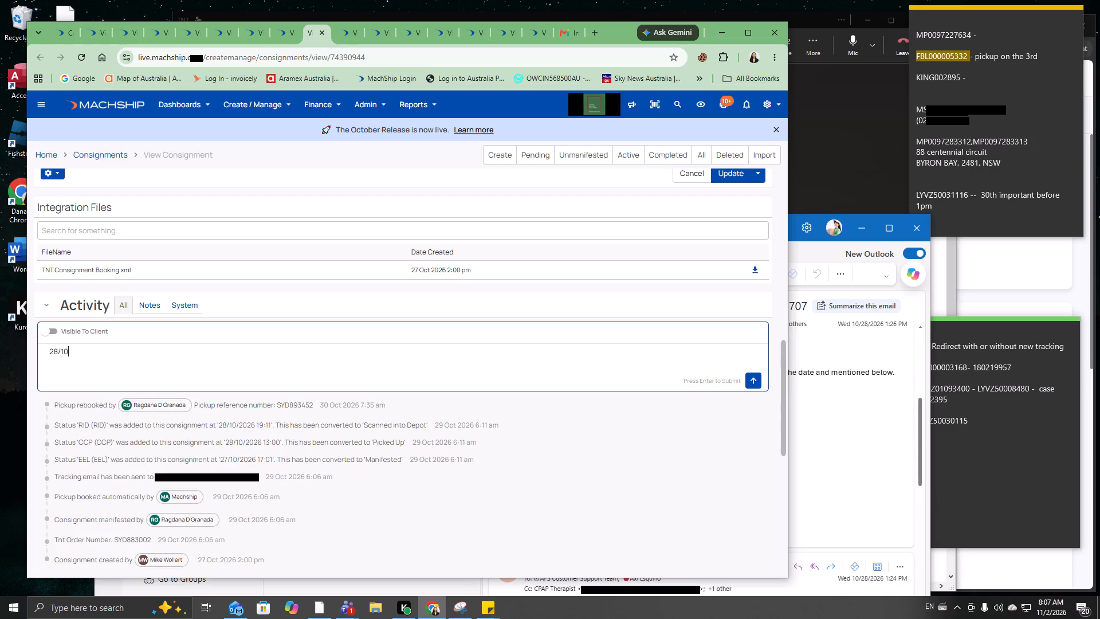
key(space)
Continue the draft activity note after "28/10" with the collection time and wording "1:01 collect".
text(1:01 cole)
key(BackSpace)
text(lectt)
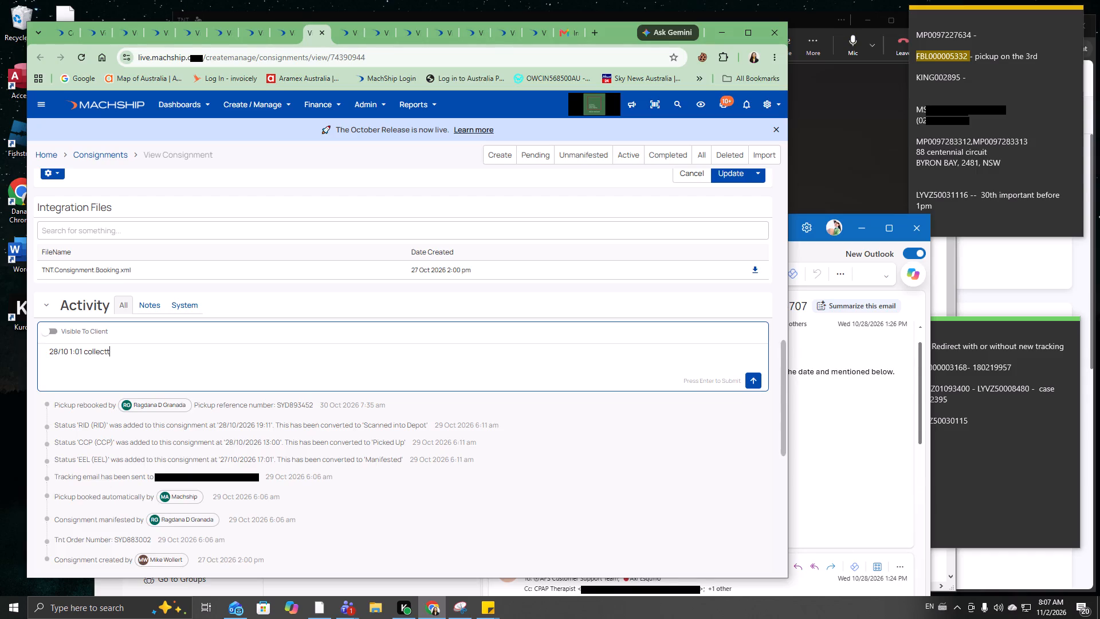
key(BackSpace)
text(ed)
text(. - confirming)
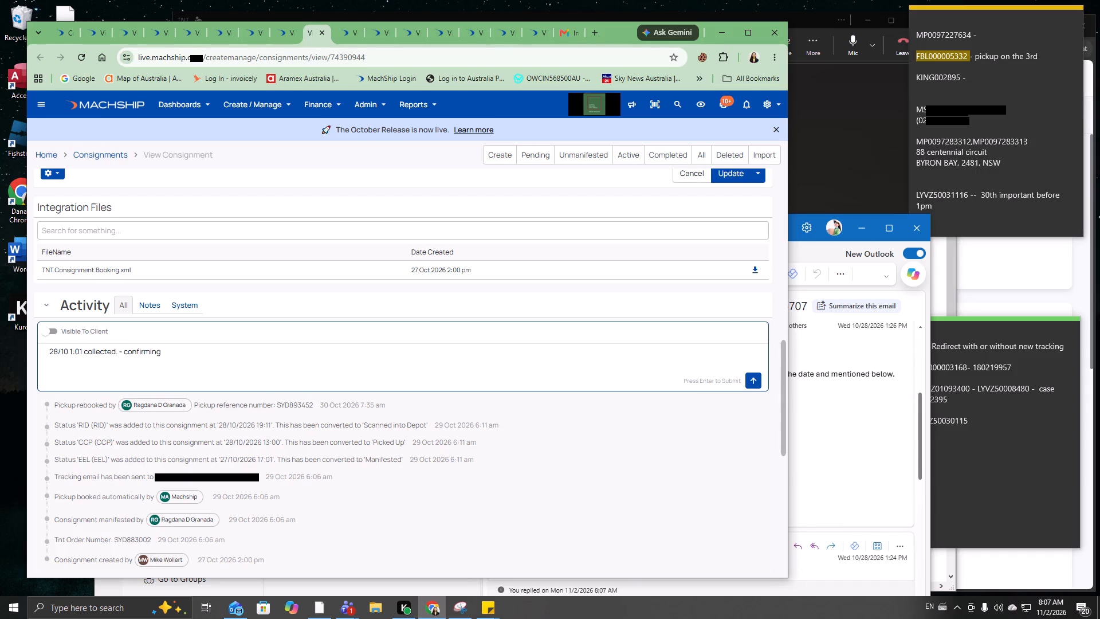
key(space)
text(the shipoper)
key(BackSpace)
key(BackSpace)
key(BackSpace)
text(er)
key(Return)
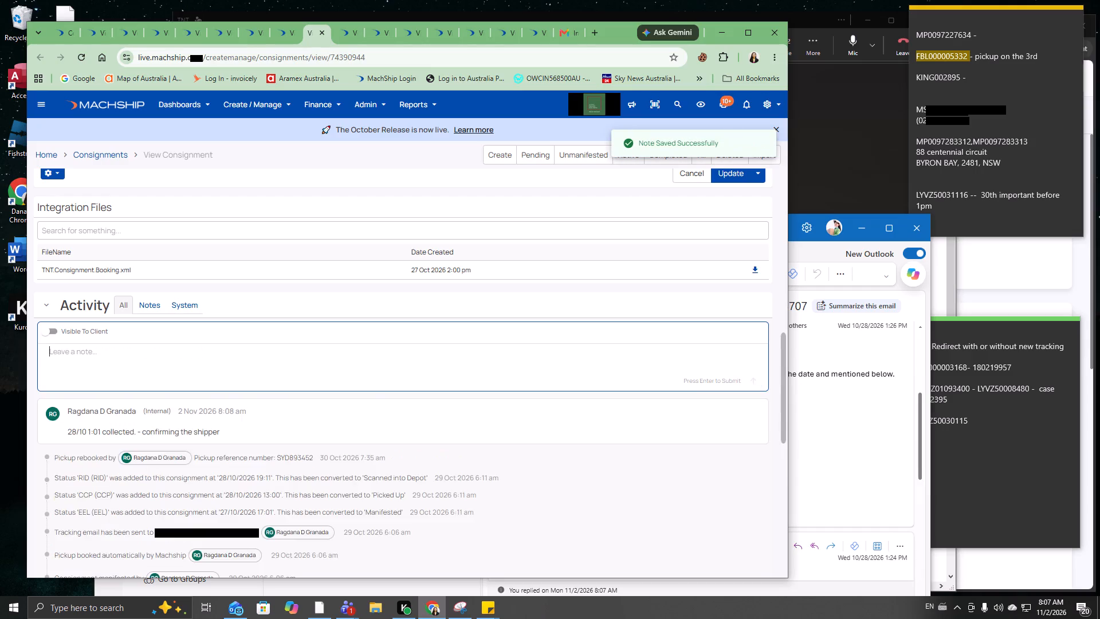
scroll(143, 361, up, 20)
scroll(143, 361, up, 20)
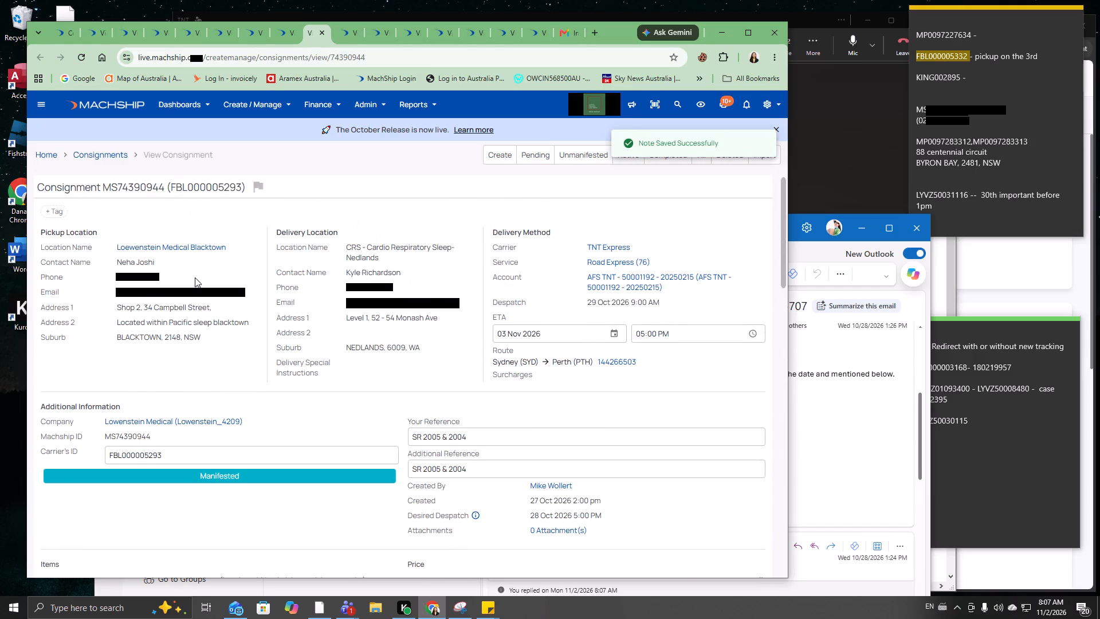
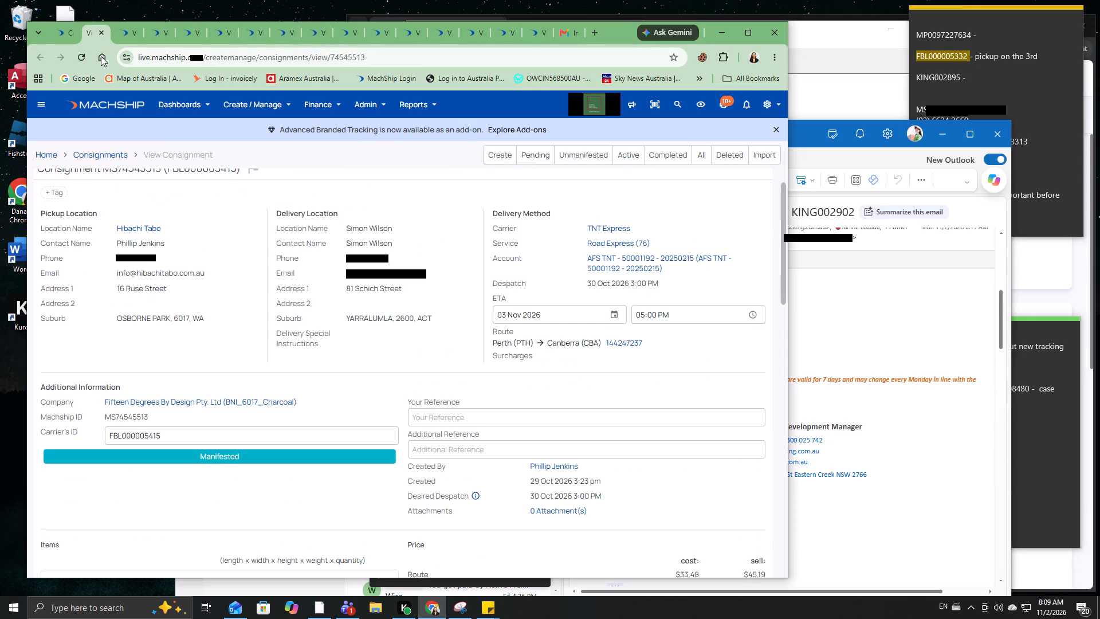
scroll(257, 355, up, 9)
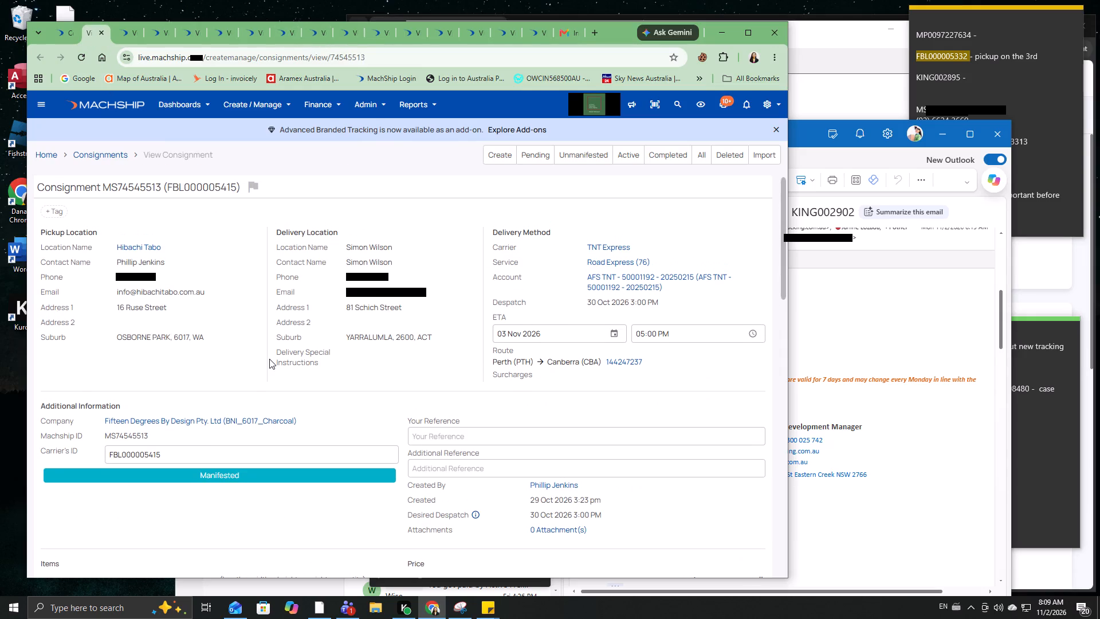
click(123, 32)
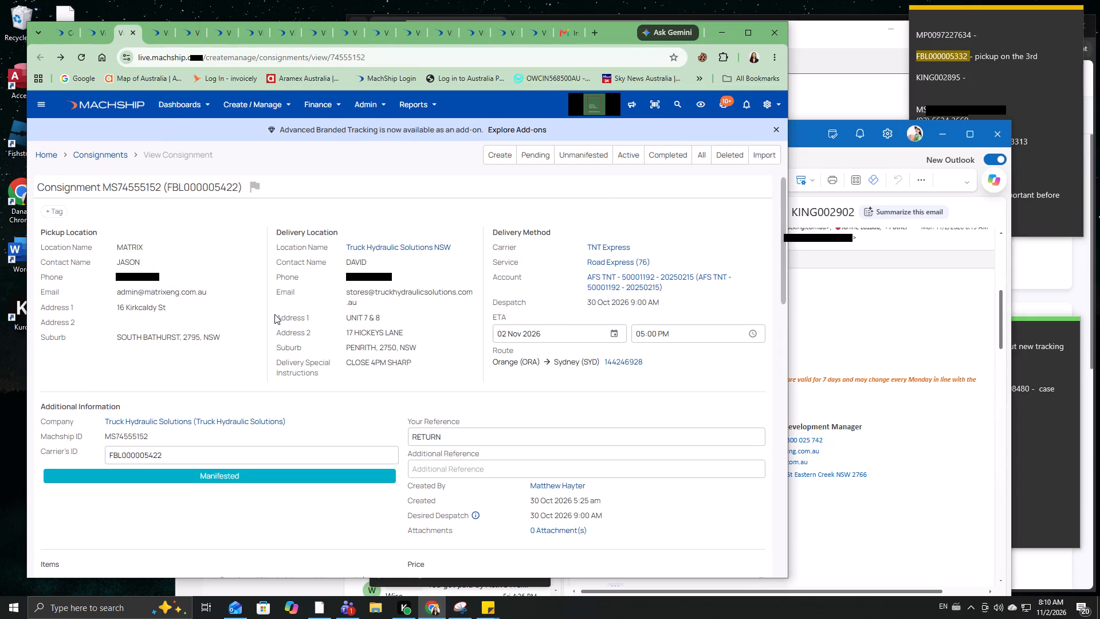
scroll(216, 339, down, 20)
scroll(216, 339, down, 8)
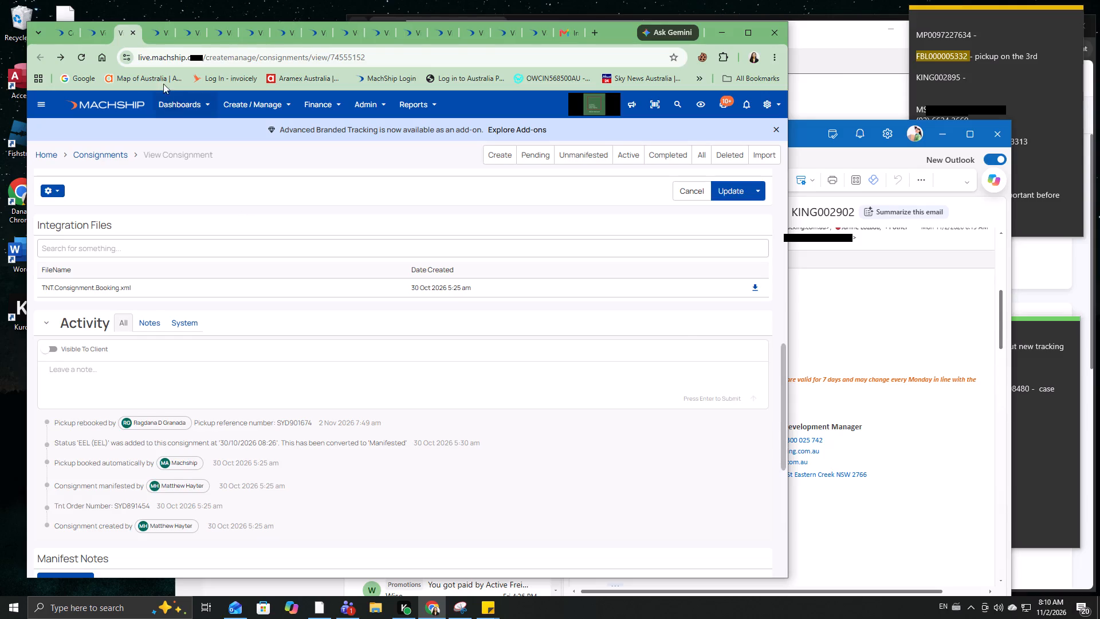
click(156, 37)
scroll(244, 193, up, 1)
scroll(288, 296, up, 7)
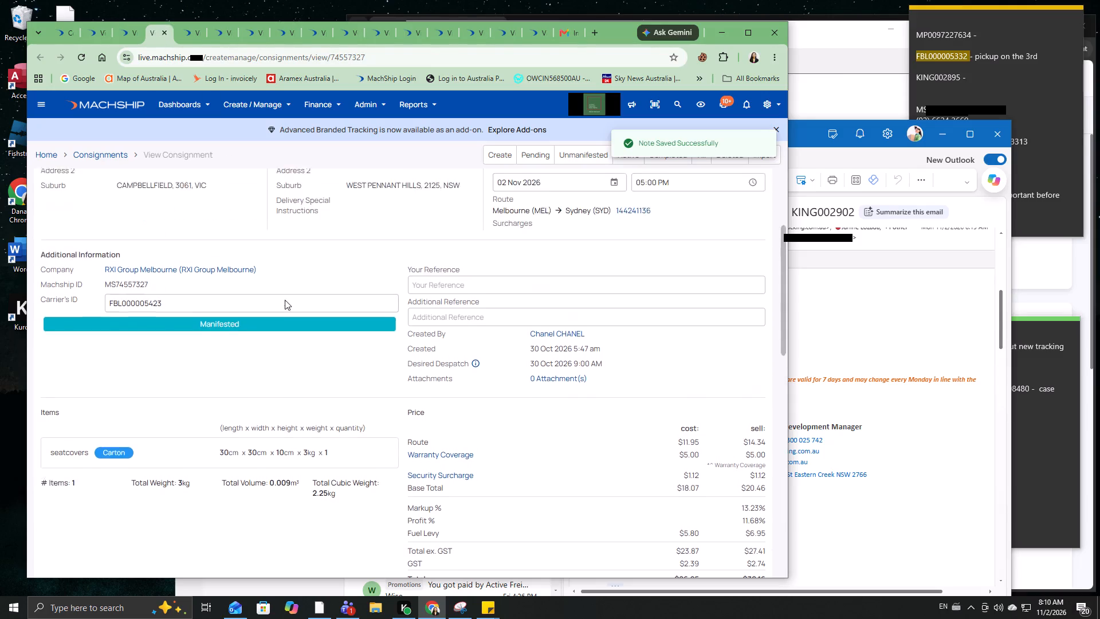
scroll(285, 300, up, 11)
scroll(262, 250, down, 20)
scroll(262, 250, down, 2)
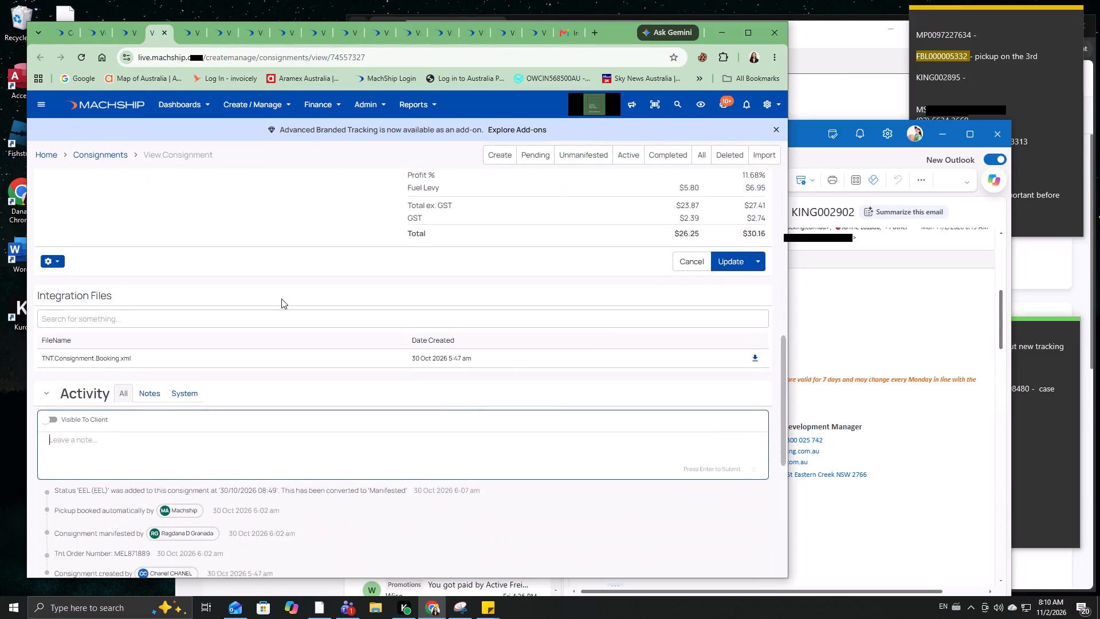
scroll(281, 299, down, 10)
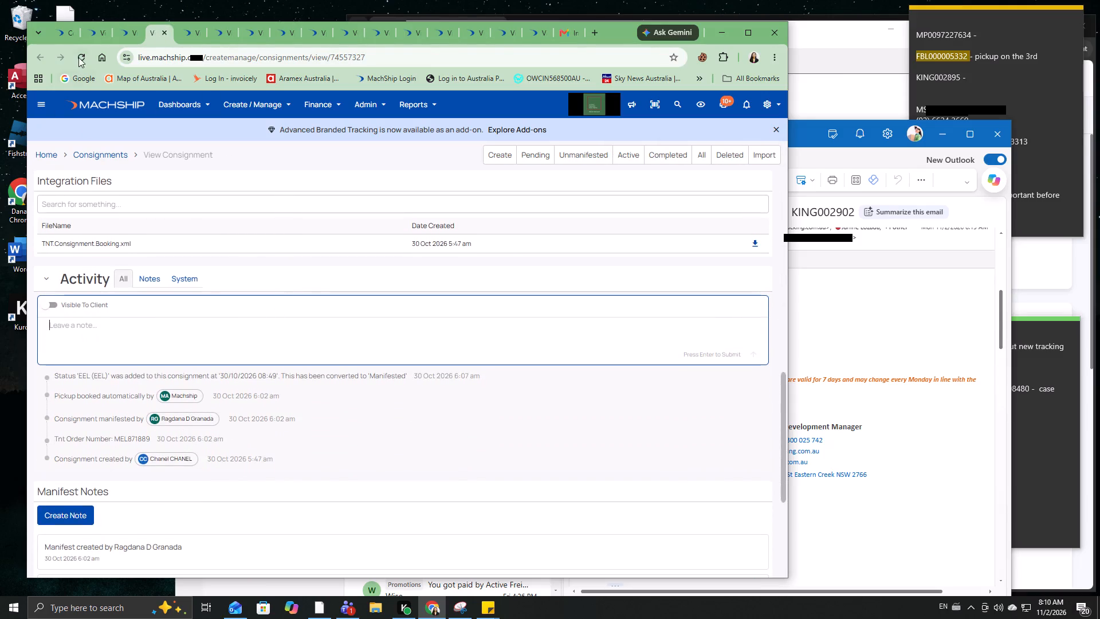
click(79, 57)
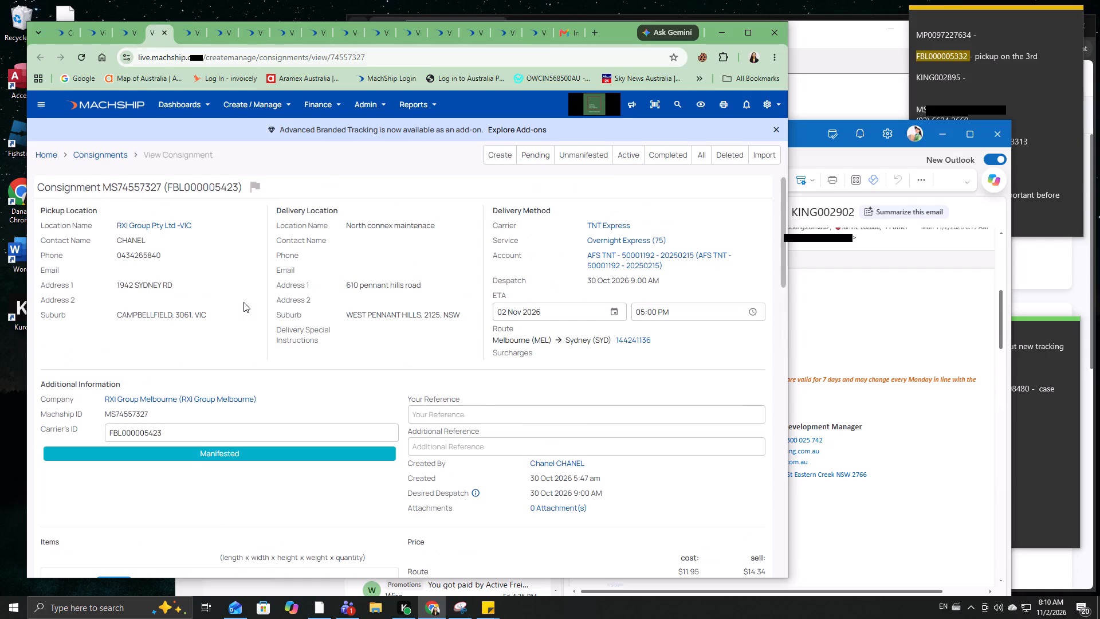
scroll(253, 319, down, 20)
scroll(253, 319, down, 2)
scroll(301, 451, down, 7)
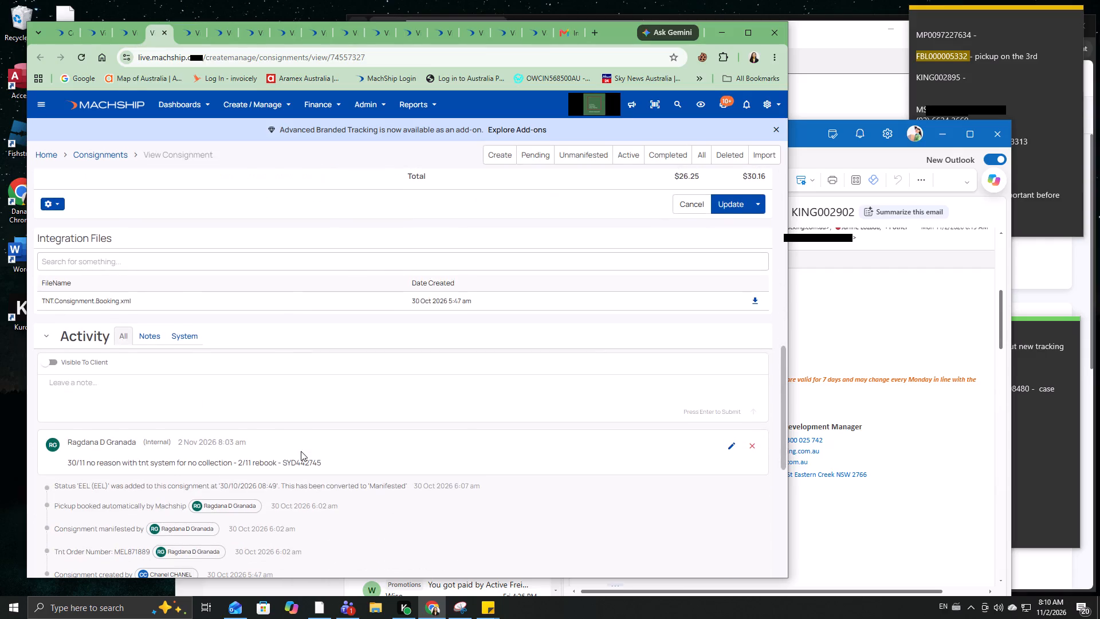
click(190, 35)
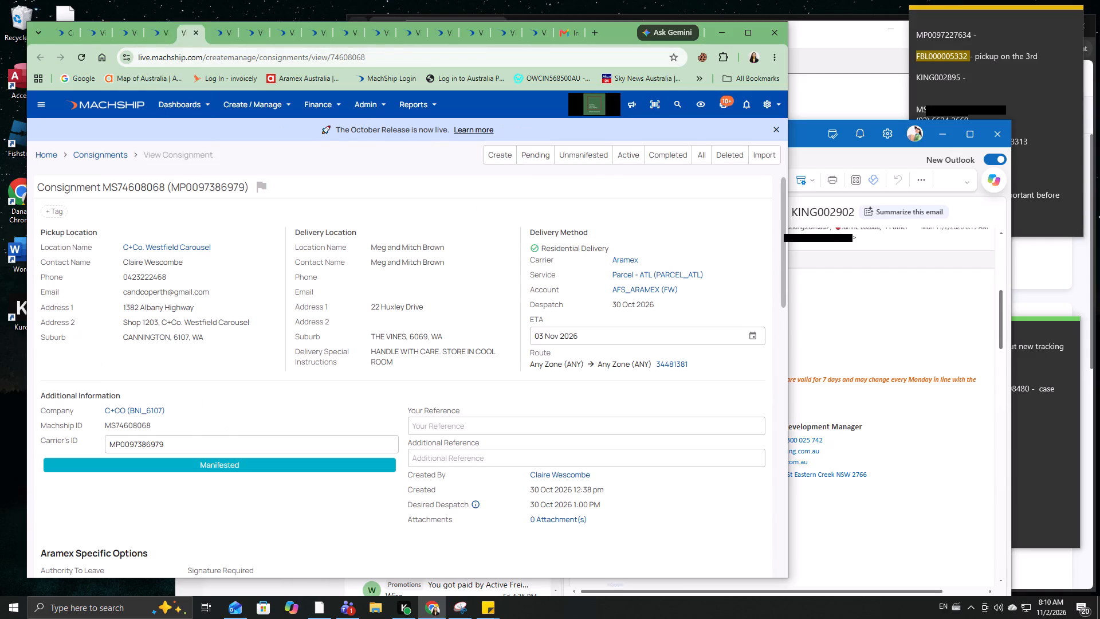
scroll(227, 434, down, 20)
scroll(227, 434, down, 8)
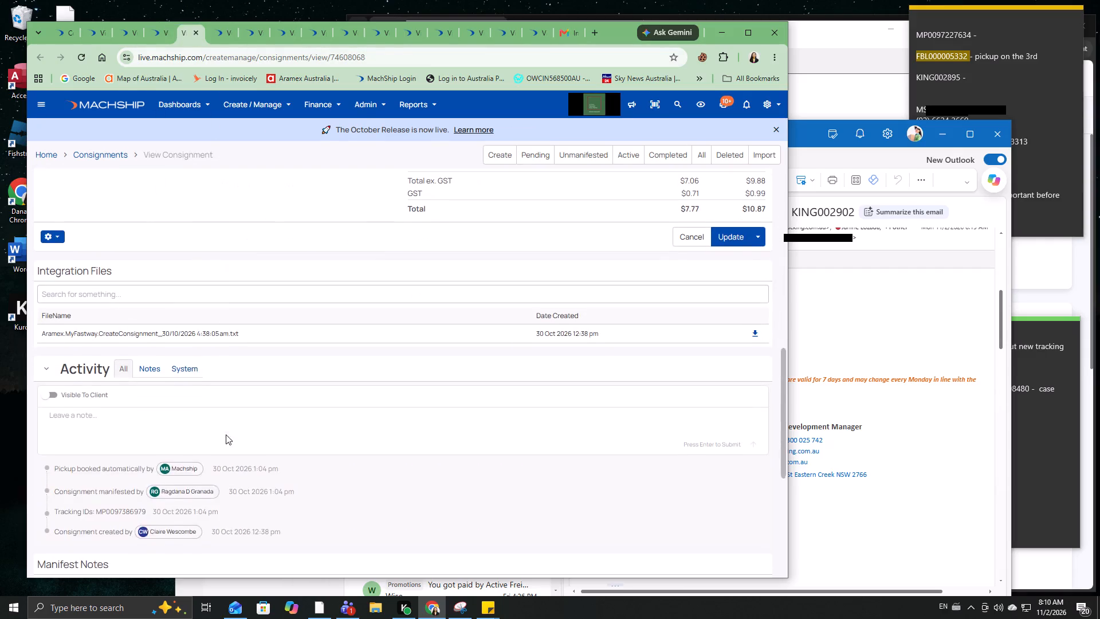
click(172, 423)
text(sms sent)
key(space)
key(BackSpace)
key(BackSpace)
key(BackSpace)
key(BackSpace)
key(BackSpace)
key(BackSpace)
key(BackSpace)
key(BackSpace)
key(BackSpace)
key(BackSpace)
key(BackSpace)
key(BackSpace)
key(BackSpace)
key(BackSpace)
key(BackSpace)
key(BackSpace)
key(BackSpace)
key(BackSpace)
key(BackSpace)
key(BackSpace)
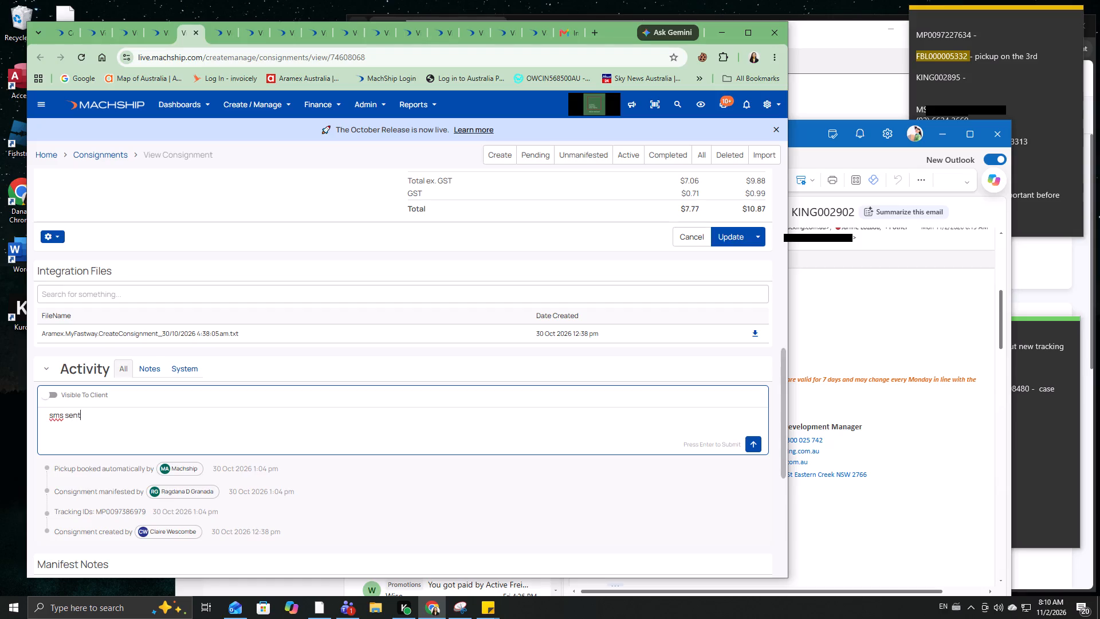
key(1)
Submit the activity note "2/11 sms sent" on the open consignment.
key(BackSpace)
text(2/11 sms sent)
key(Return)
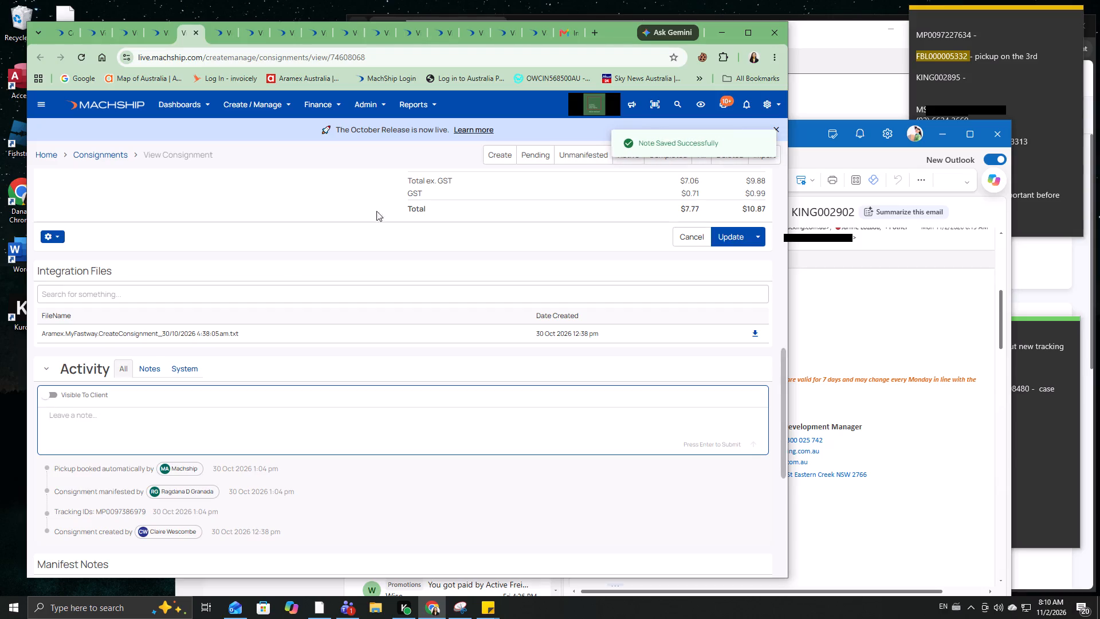
Open a new browser tab and start entering the SMS Broadcast address with "sm".
click(592, 35)
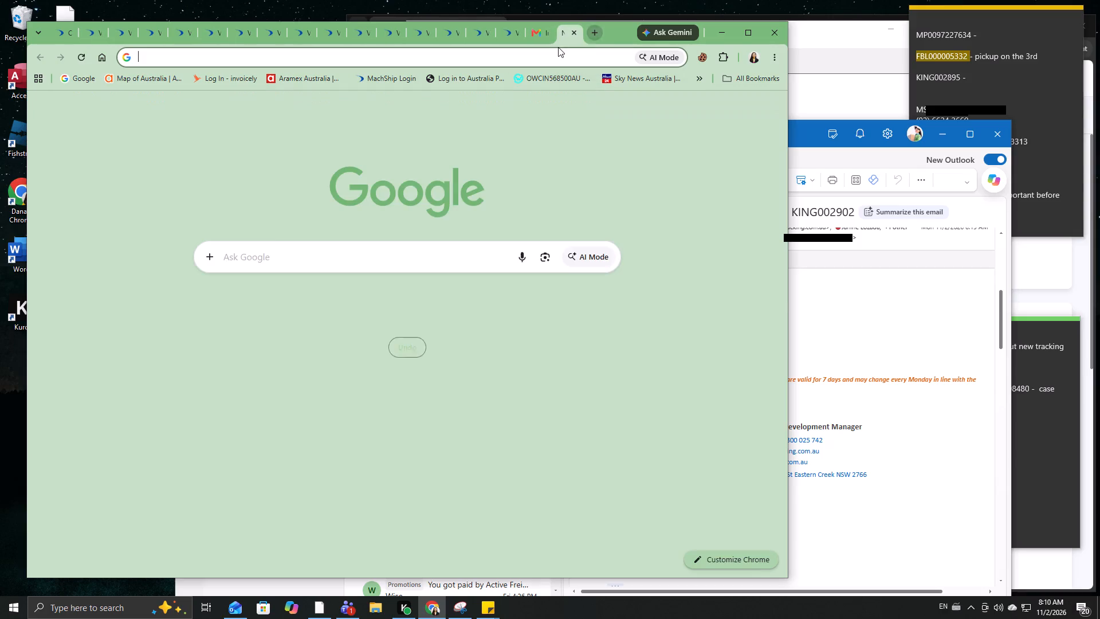
click(558, 47)
click(556, 53)
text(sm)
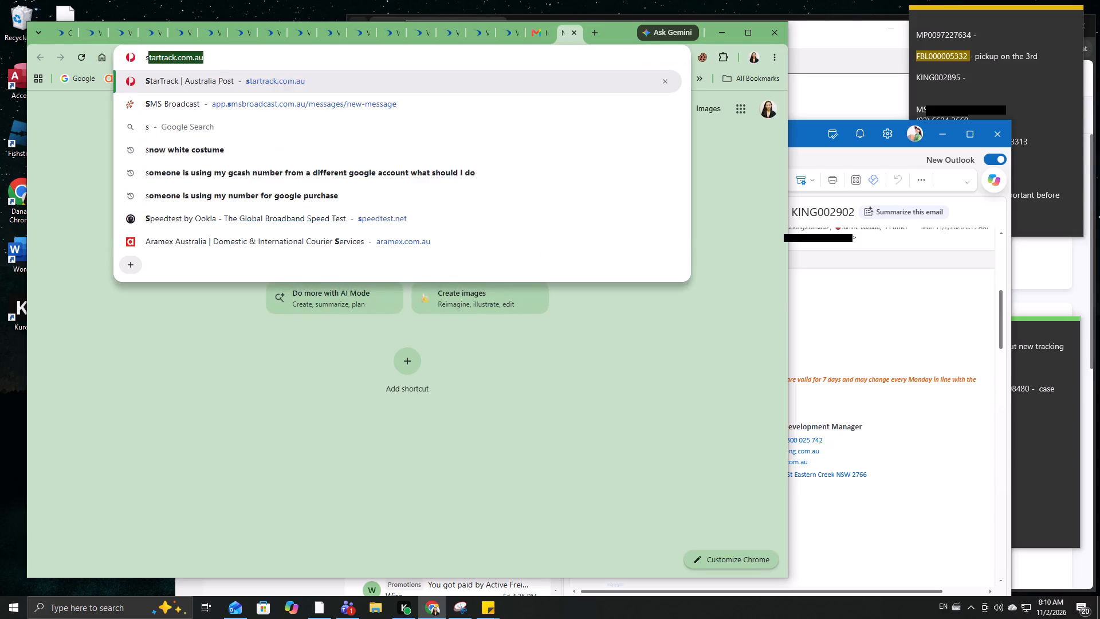
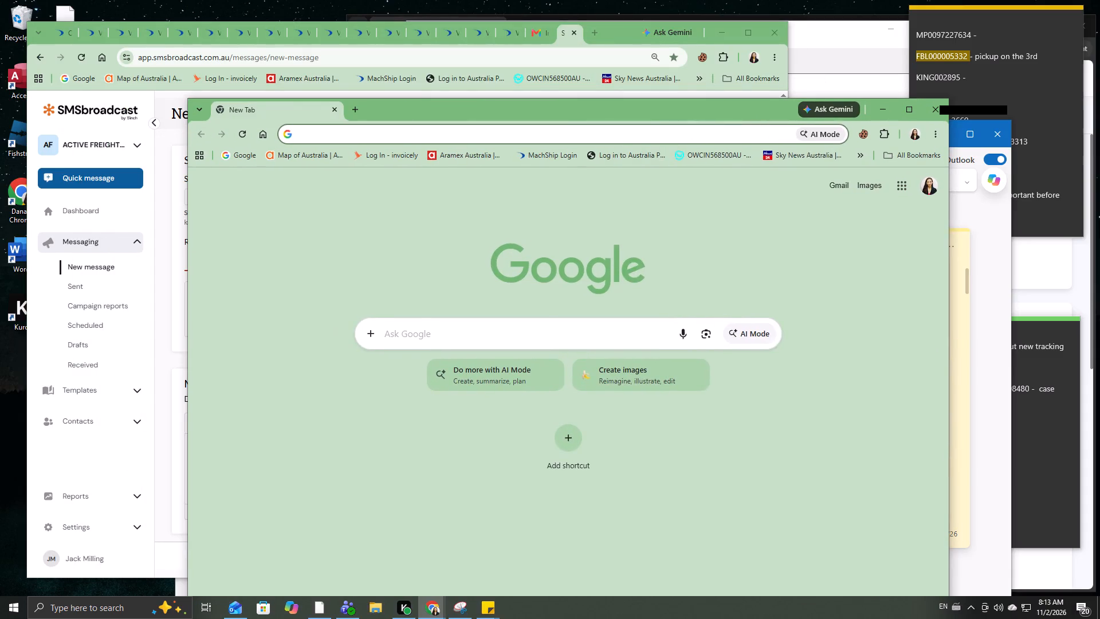
Open the Courier locator page on the Aramex Australia website, aramex.com.au.
text(arame)
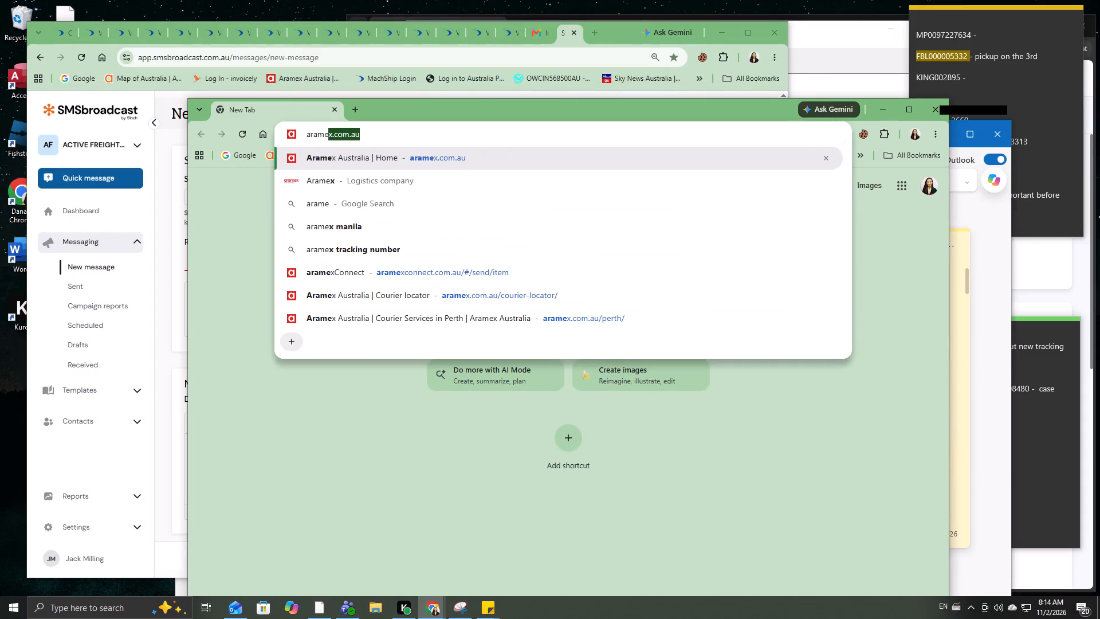
key(Right)
key(Return)
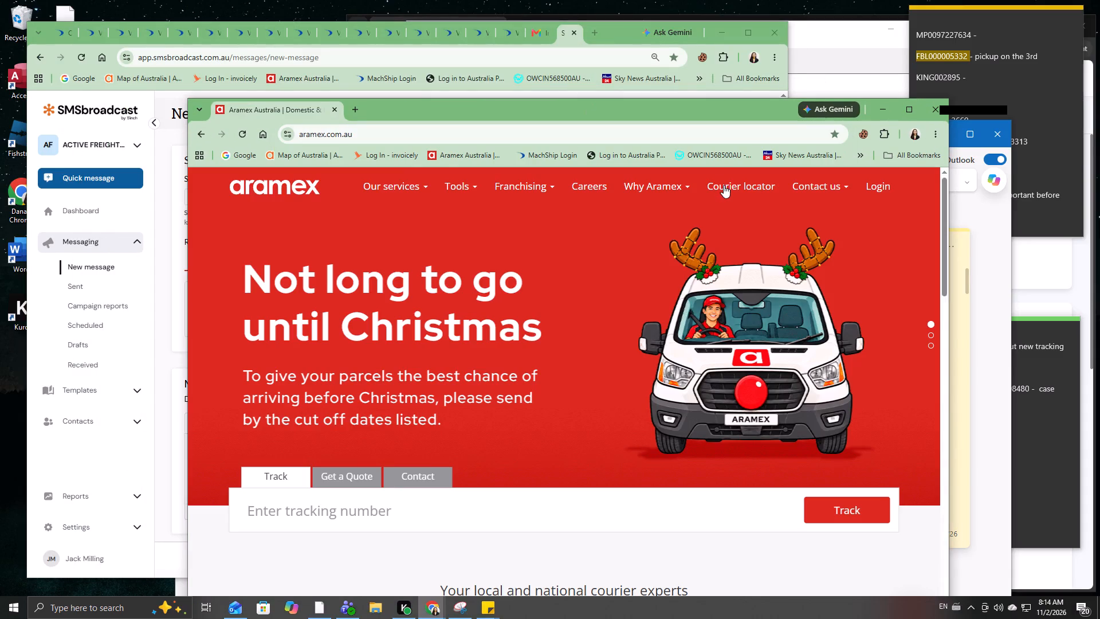
click(724, 186)
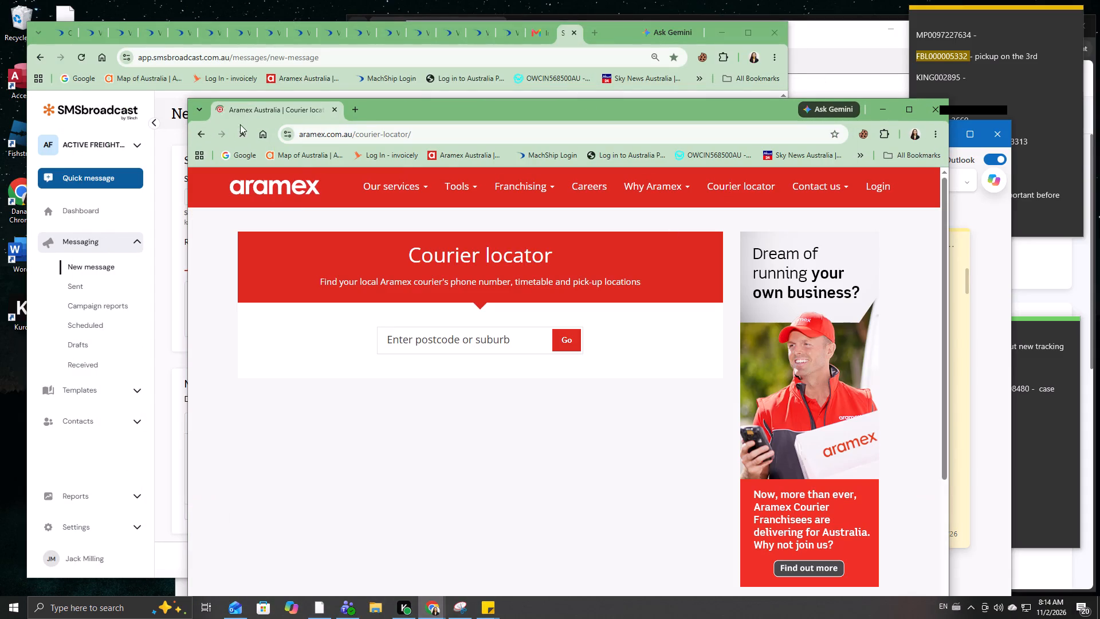
click(121, 32)
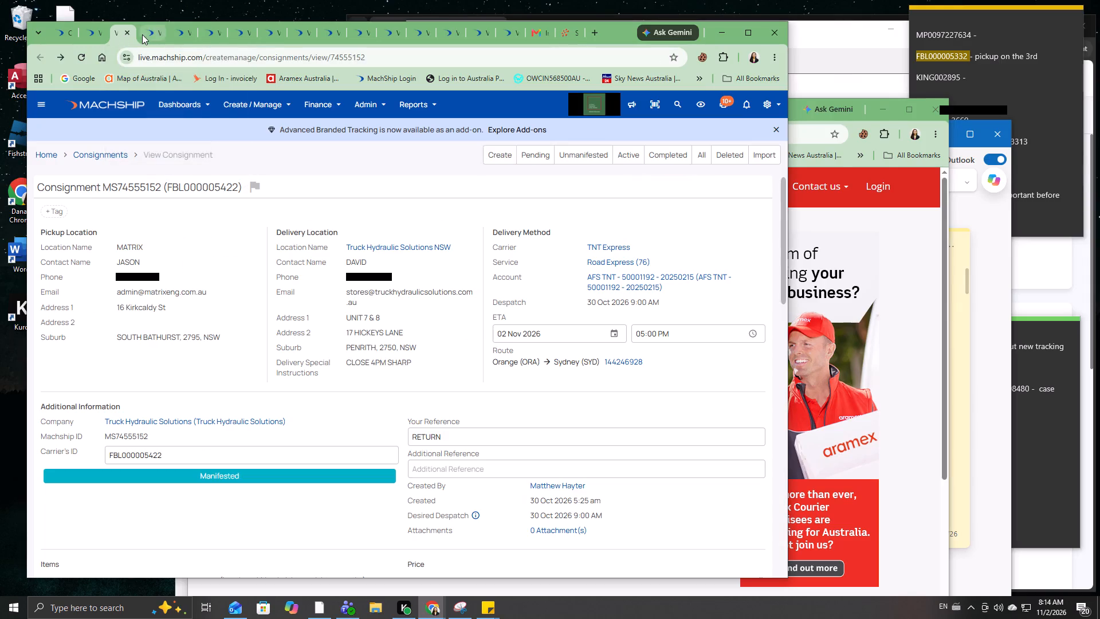
click(142, 35)
scroll(201, 385, up, 18)
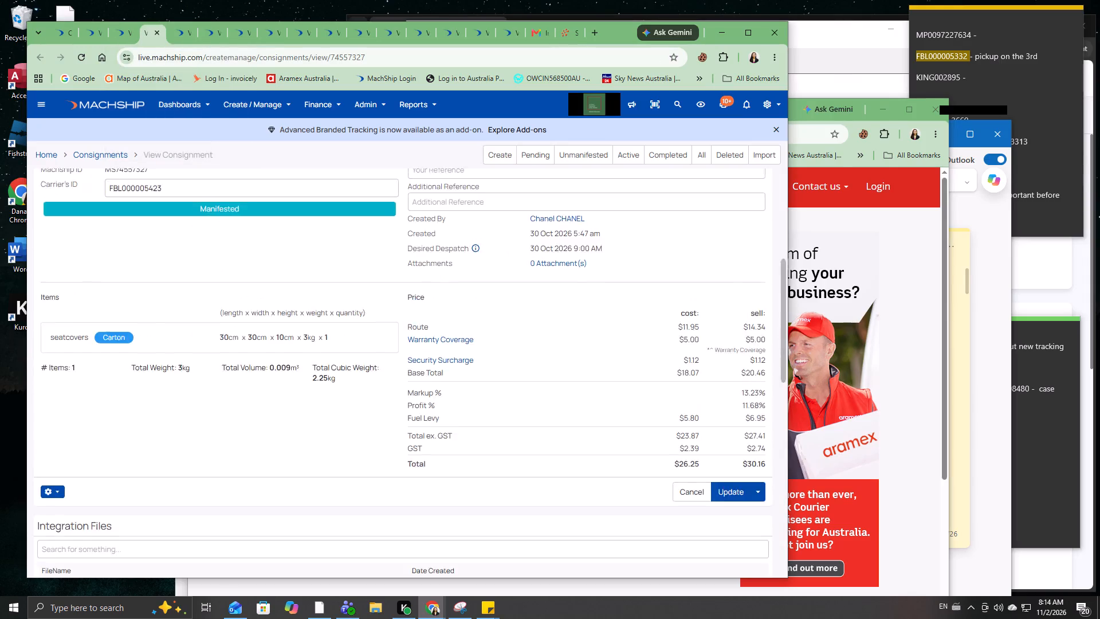
scroll(201, 385, up, 19)
click(178, 39)
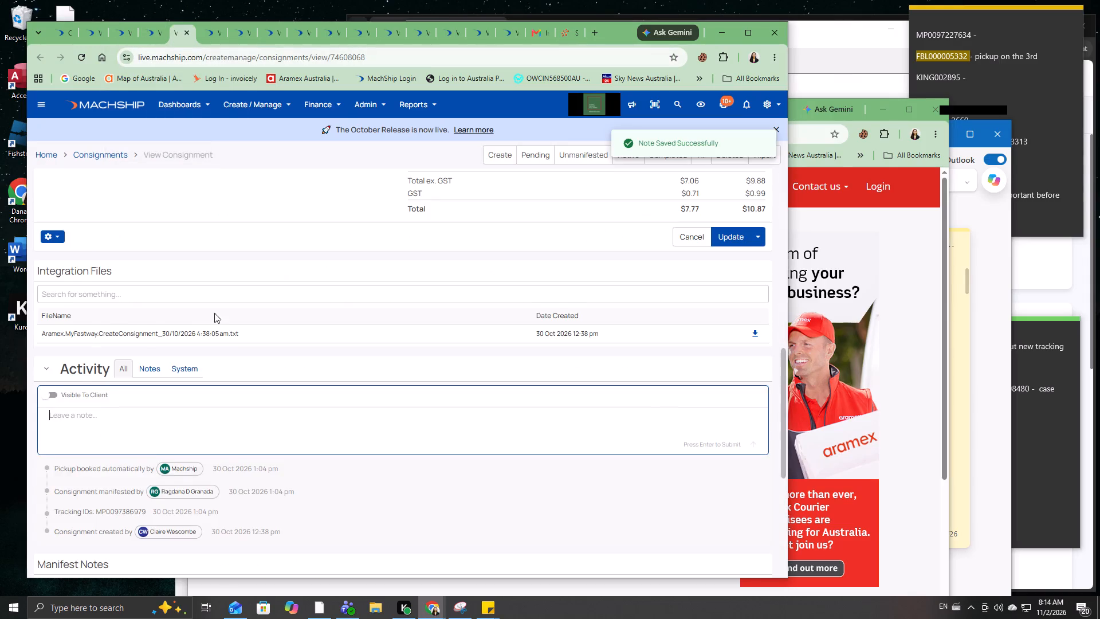
scroll(216, 322, up, 20)
scroll(216, 322, up, 13)
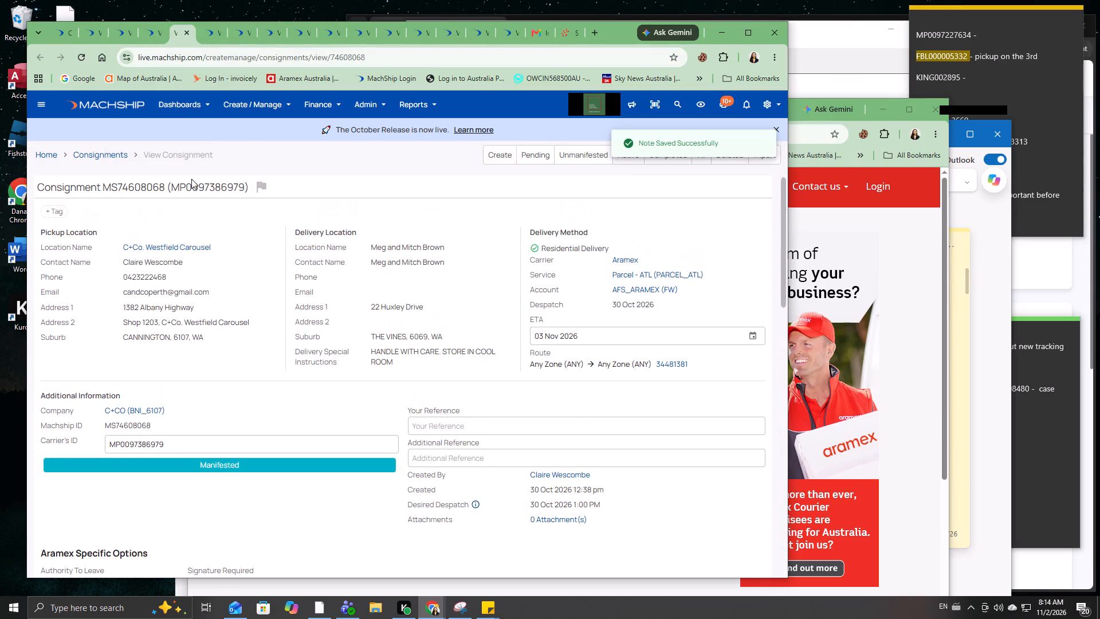
double_click(180, 342)
key(ctrl+c)
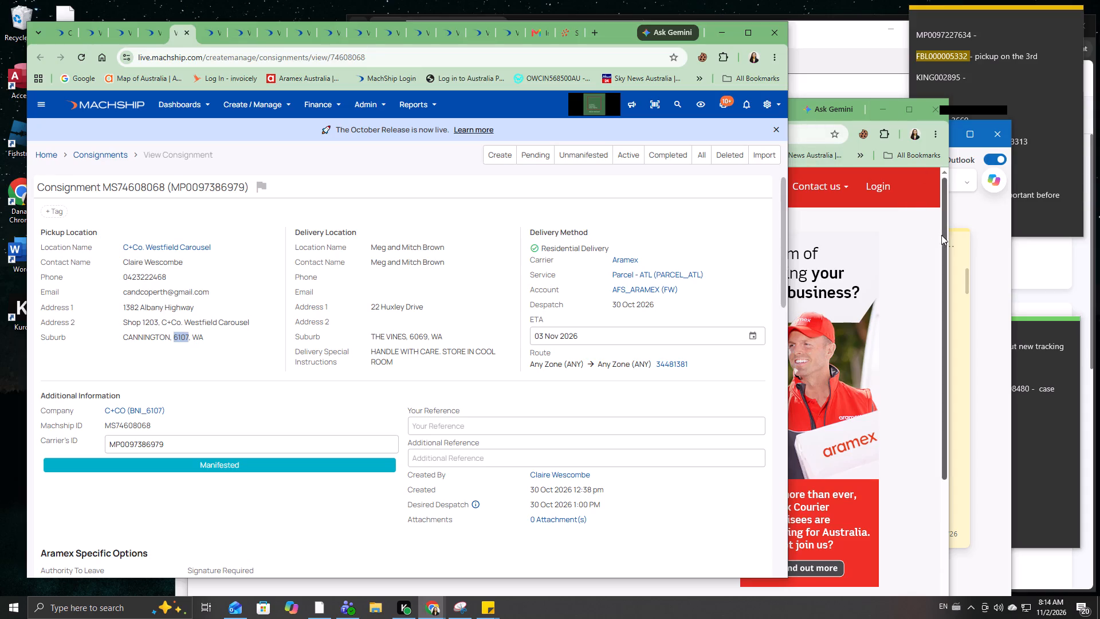
Move the SMS Broadcast page out of the MachShip window into the Aramex window and return to the Courier locator.
drag(565, 31, 601, 88)
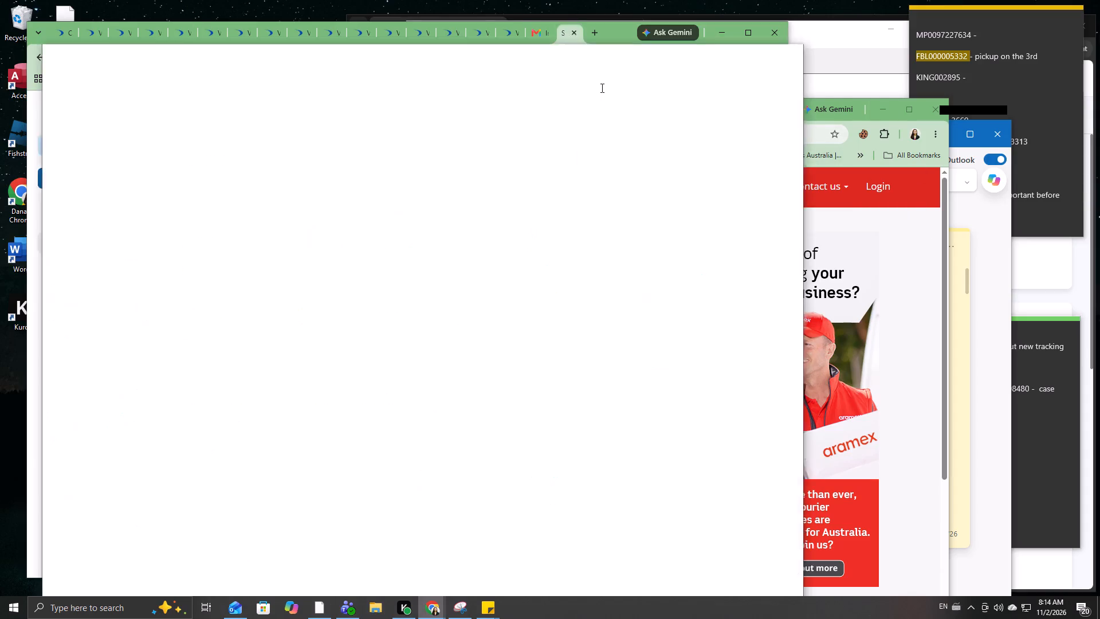
drag(601, 88, 743, 147)
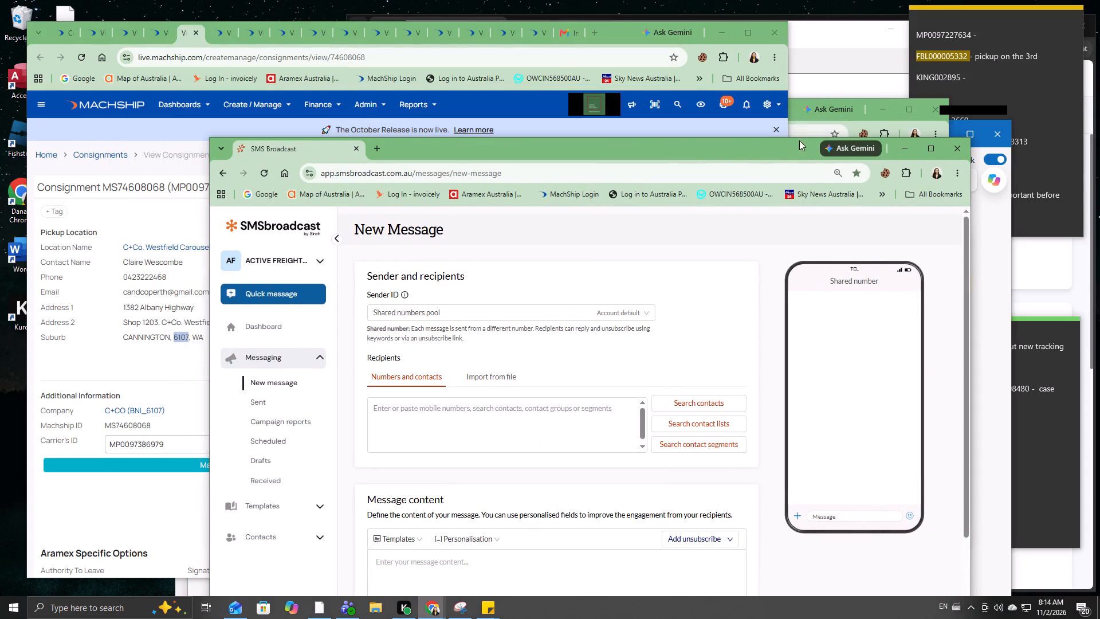
drag(796, 145, 848, 154)
click(809, 132)
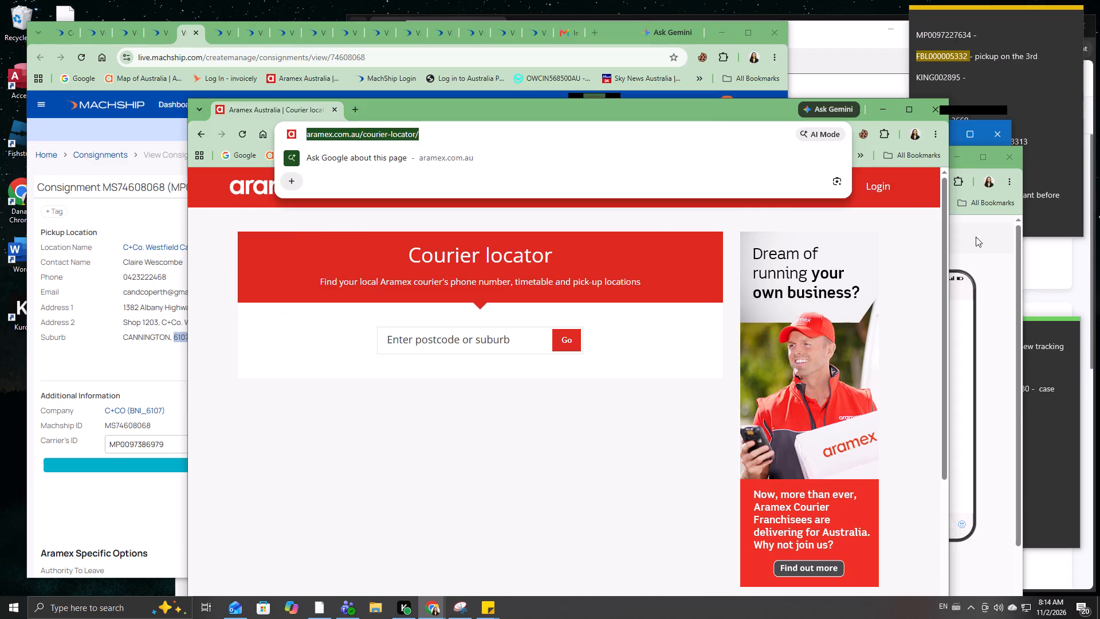
click(1003, 272)
drag(374, 157, 390, 117)
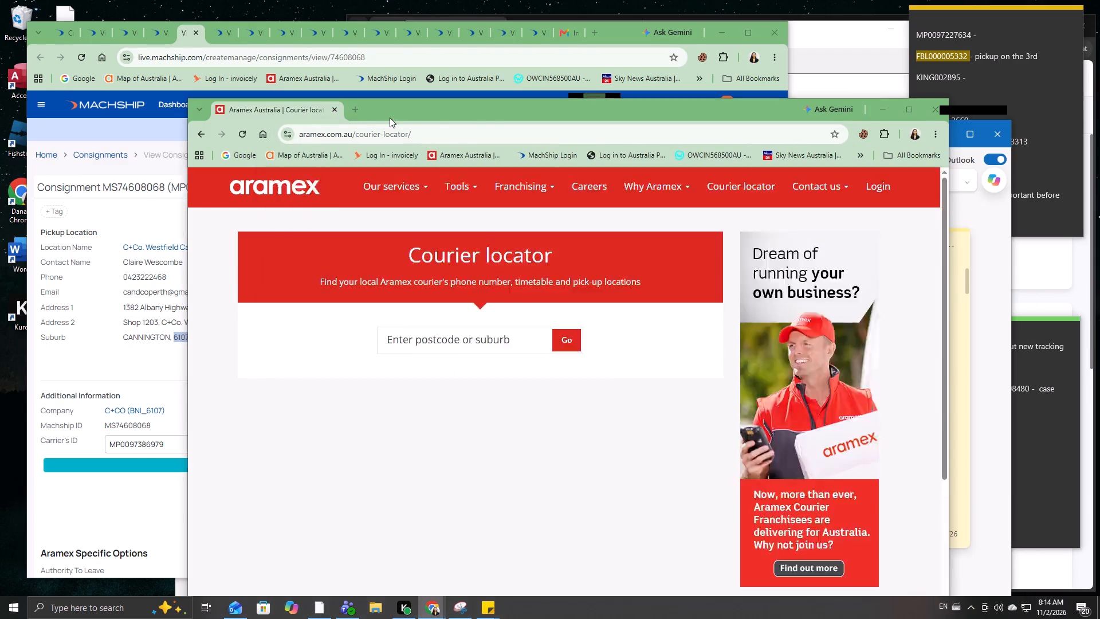
drag(390, 117, 391, 116)
click(304, 112)
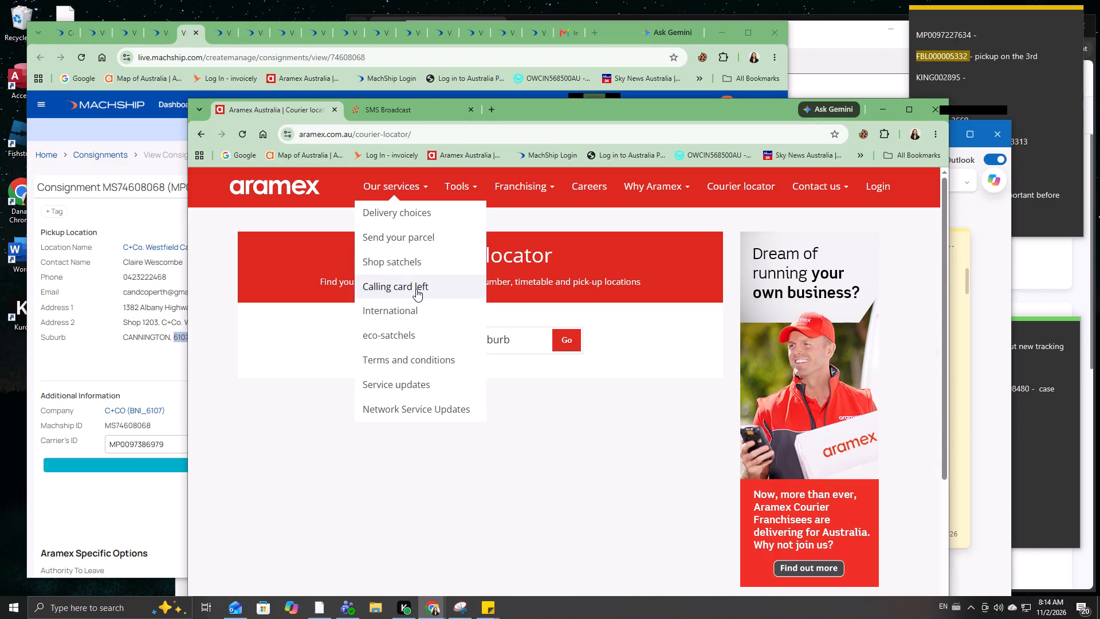
Search the Aramex courier locator for the courier covering Cannington, 6107, WA.
click(502, 345)
key(ctrl+v)
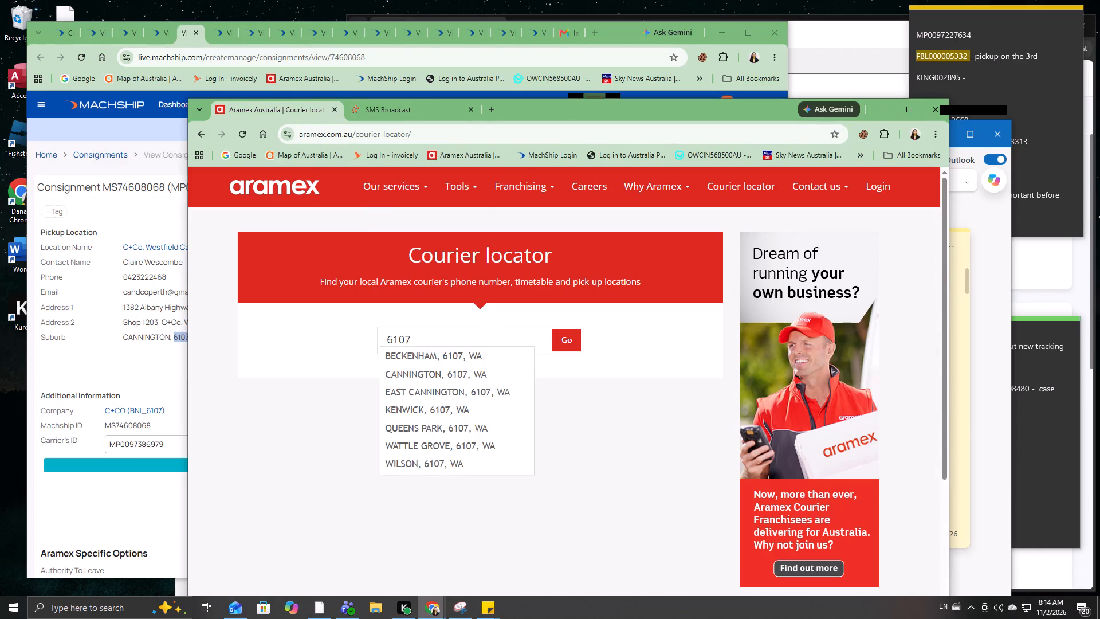
click(438, 371)
click(583, 332)
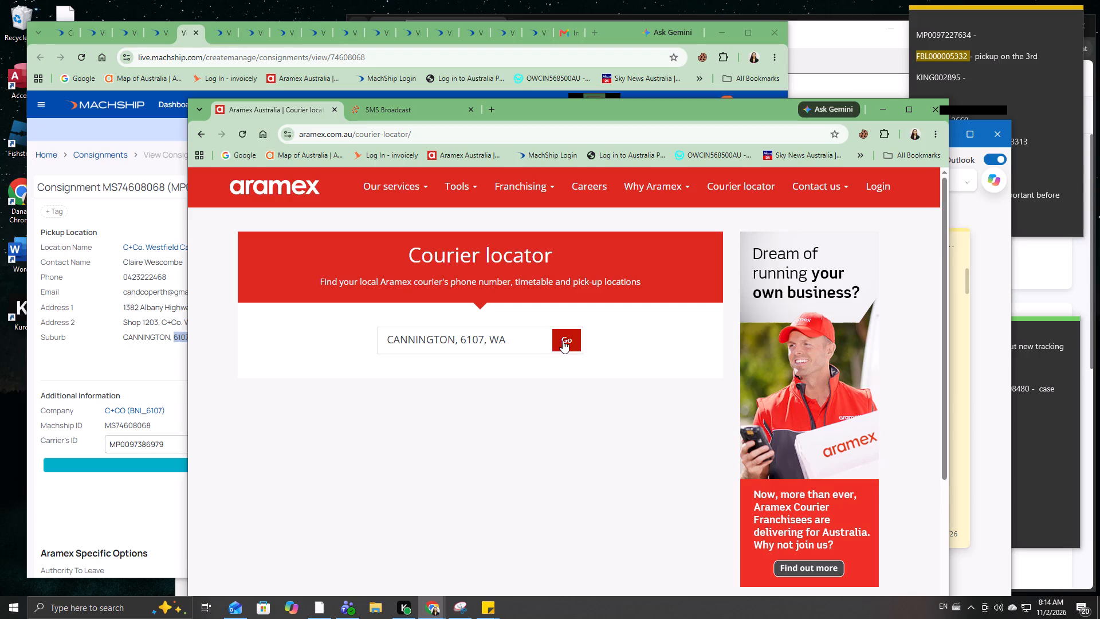
click(559, 342)
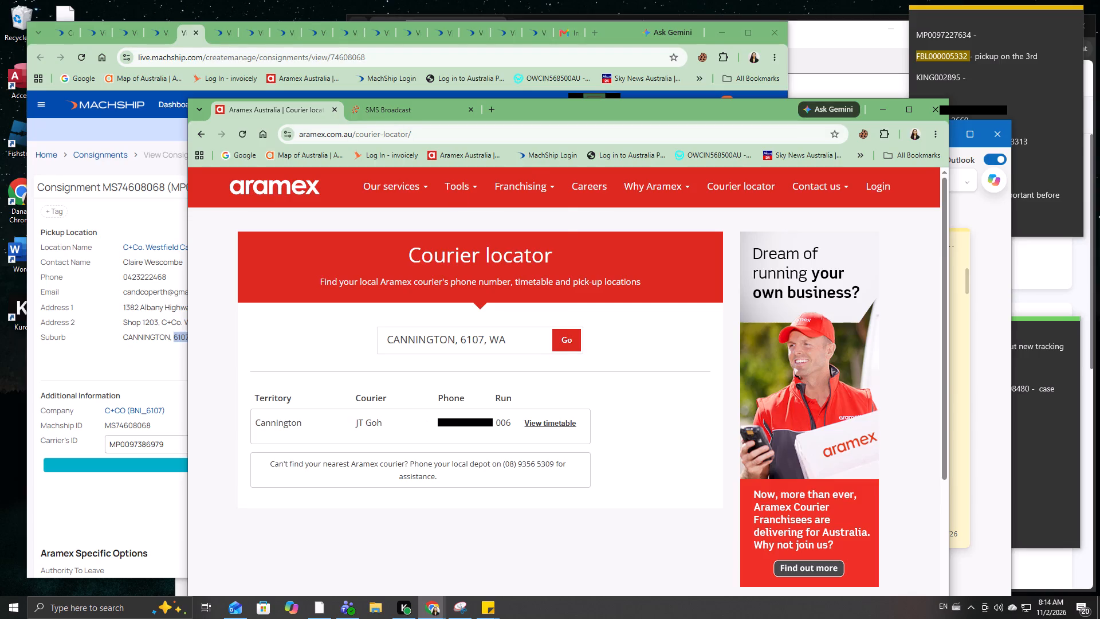
Start a quick message in SMS Broadcast with the Cannington courier's phone number from the locator as recipient.
drag(490, 424, 433, 423)
key(ctrl+c)
click(390, 119)
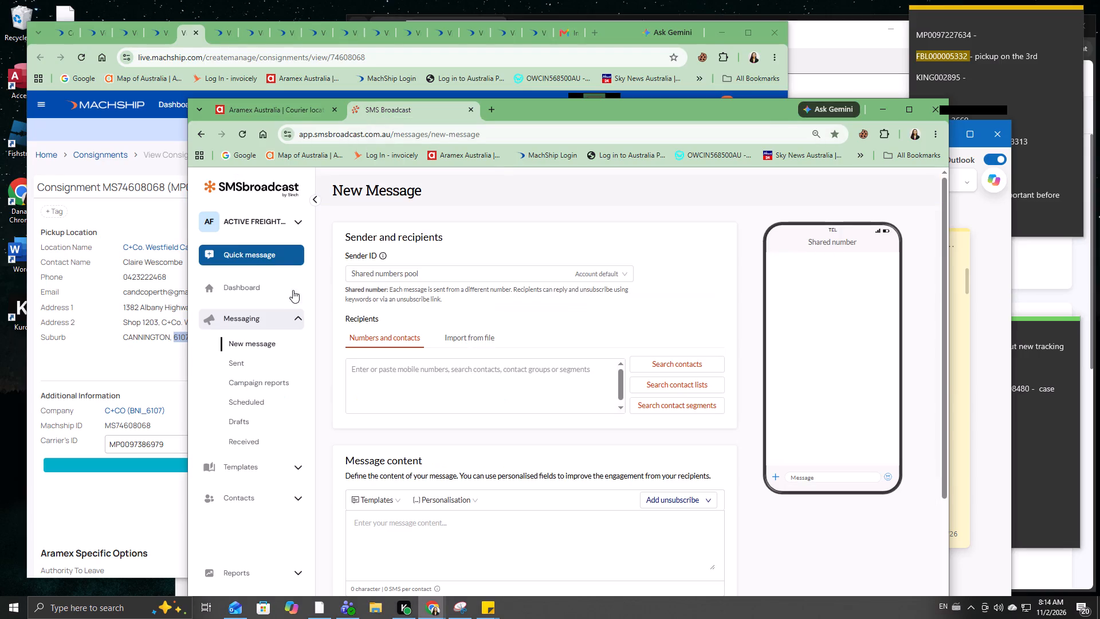
click(275, 248)
click(852, 233)
key(ctrl+v)
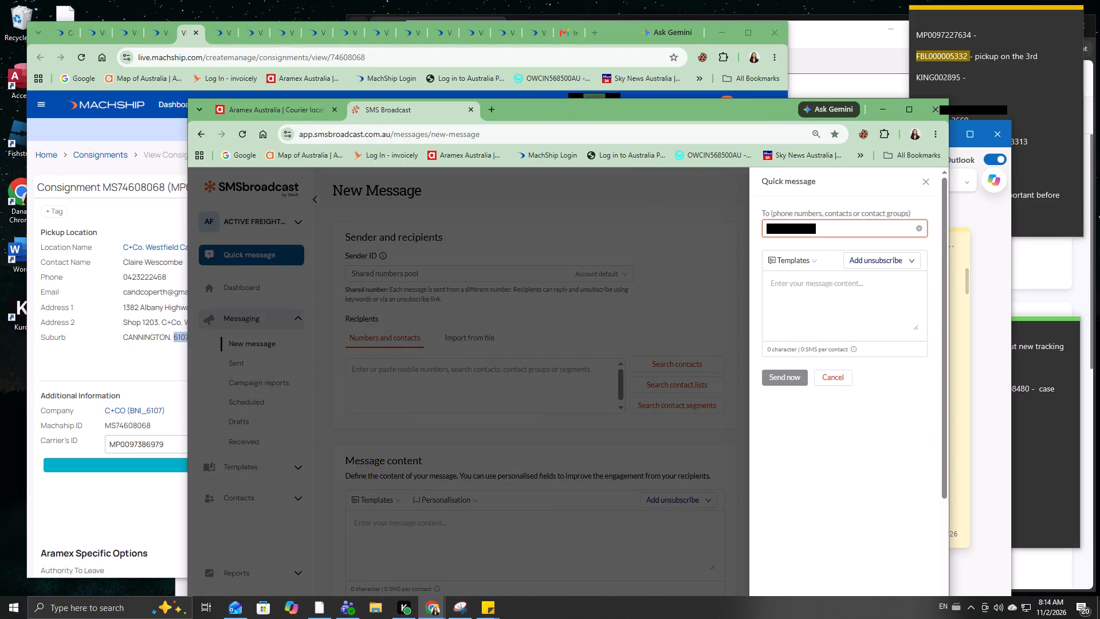
click(812, 249)
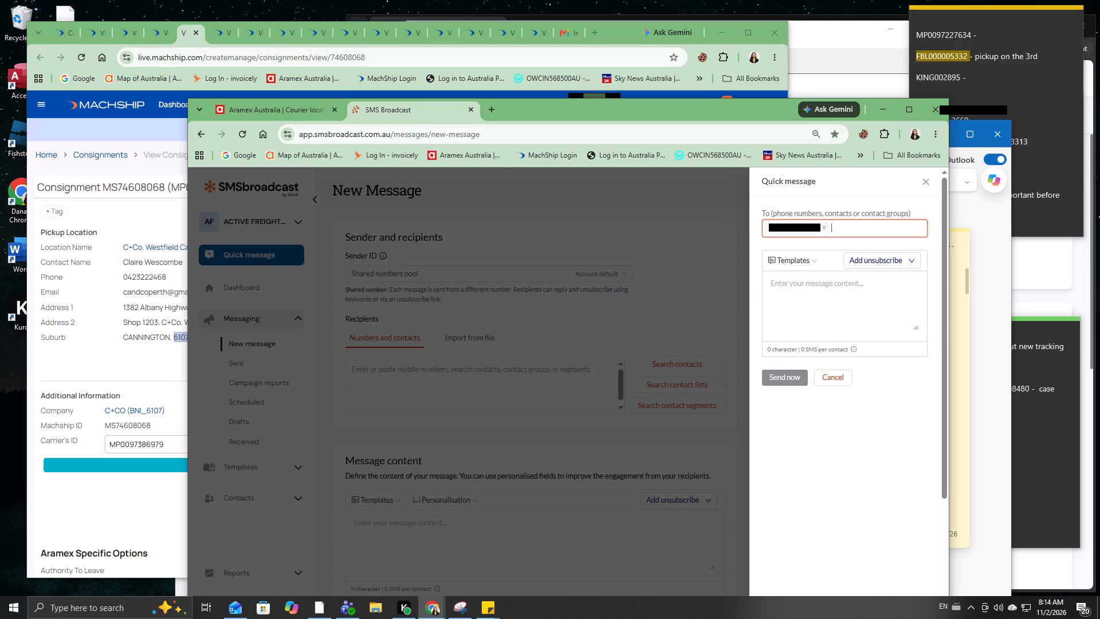
Write "Hi there," and, after a blank line, "We have a shipment that is for collection at" in the quick message.
click(807, 290)
text(Hi there,)
key(Return)
key(Return)
key(BackSpace)
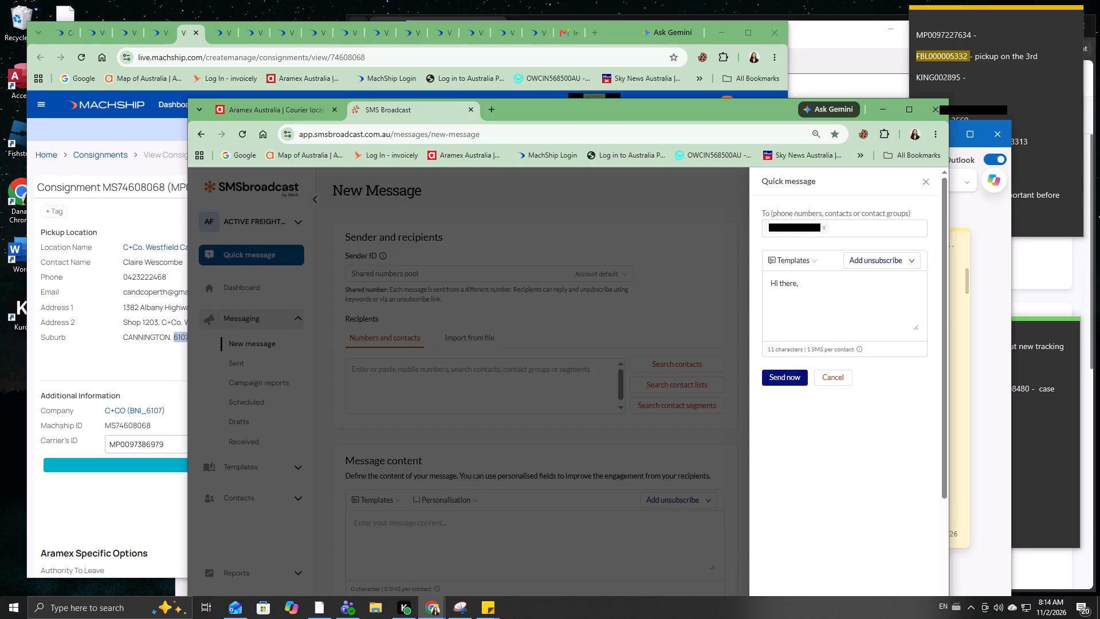
key(Return)
text(We have a shipment that is for collectio)
text(n la)
key(BackSpace)
key(BackSpace)
key(BackSpace)
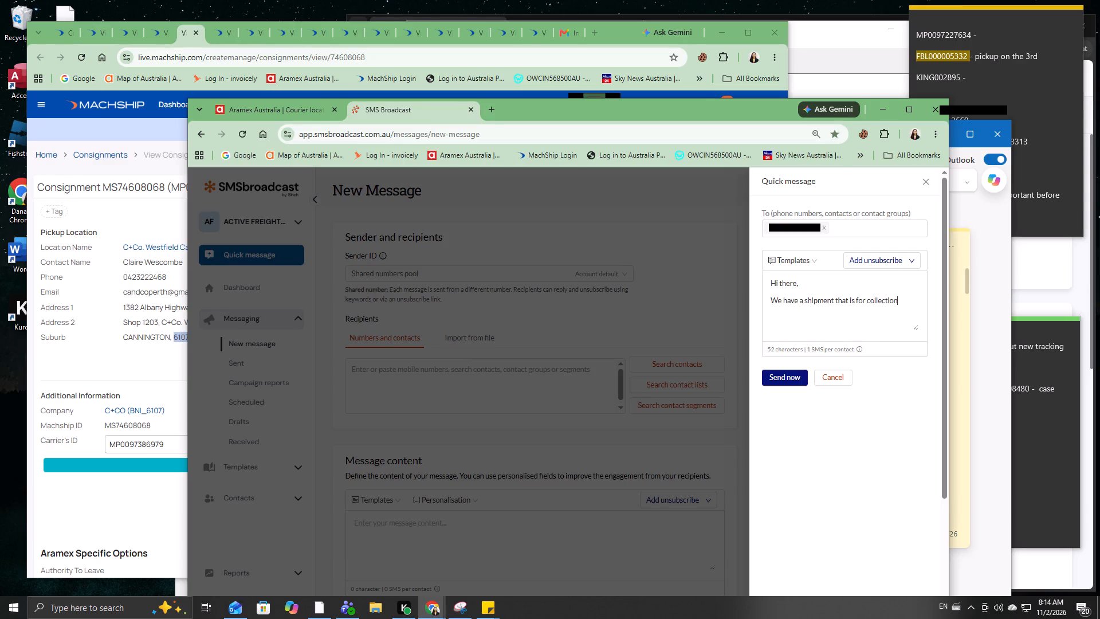
key(space)
text(at)
key(space)
click(146, 324)
drag(124, 309, 132, 311)
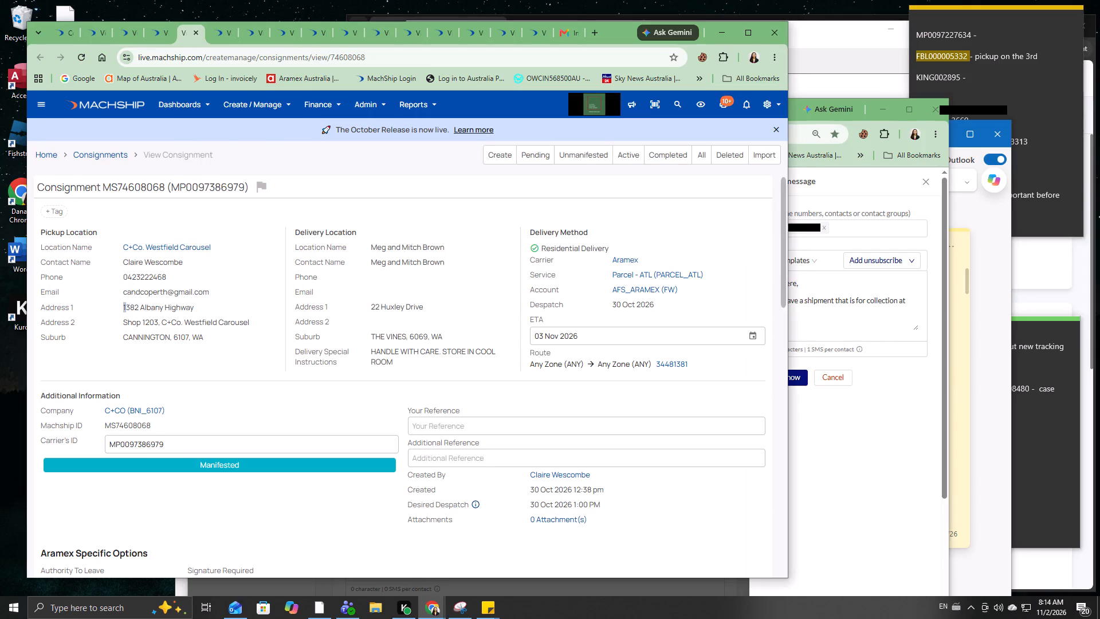
drag(132, 311, 194, 309)
key(ctrl+c)
click(907, 301)
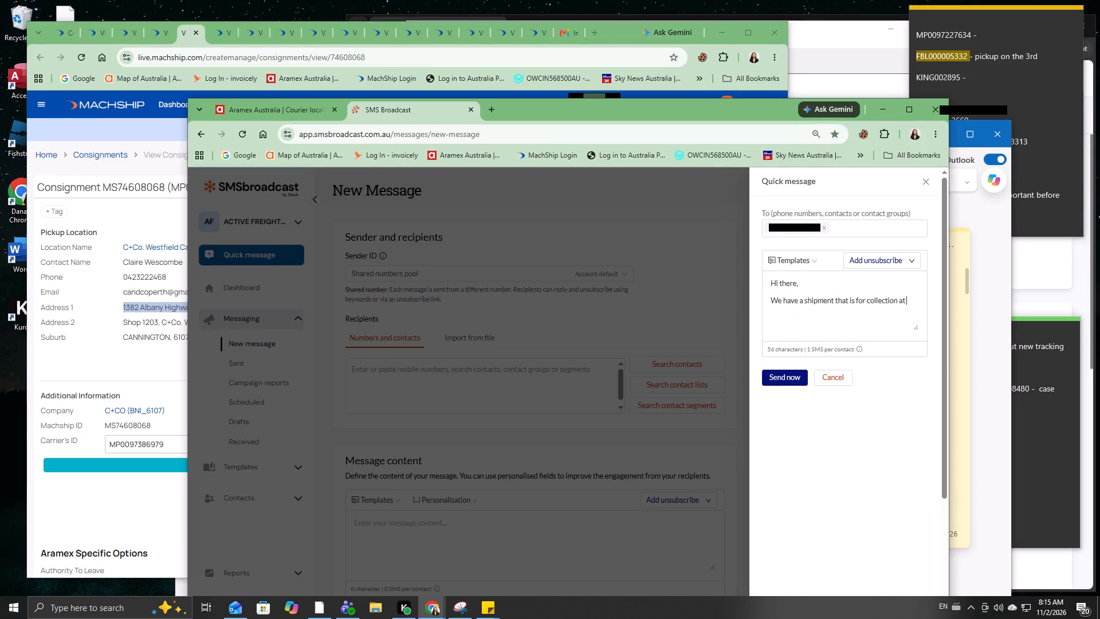
key(ctrl+v)
click(131, 323)
drag(123, 324, 254, 327)
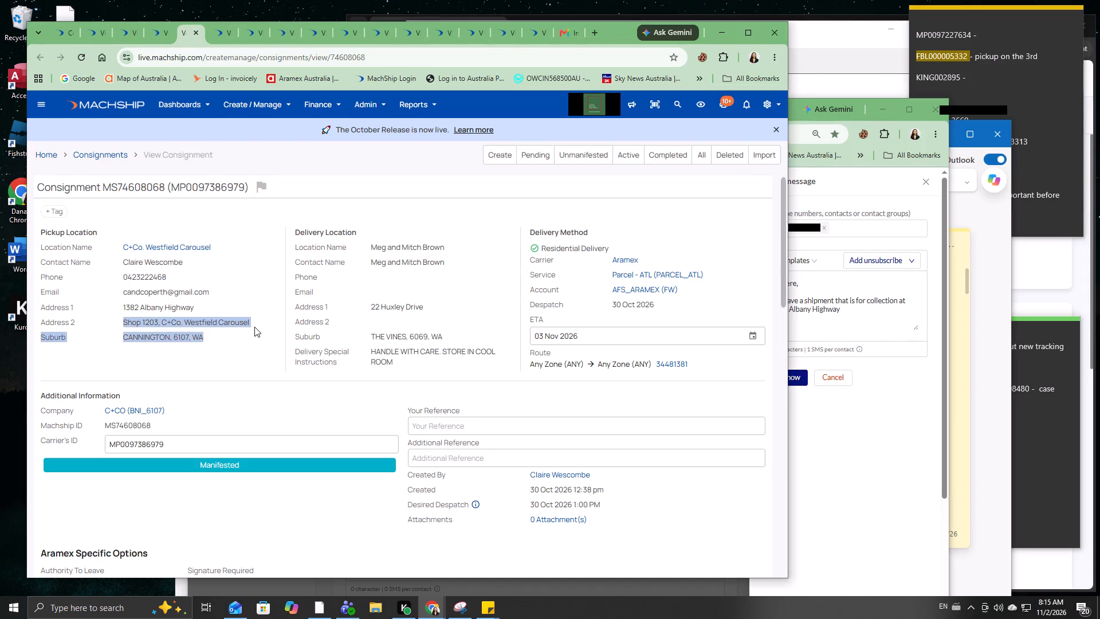
drag(254, 327, 252, 333)
key(ctrl+c)
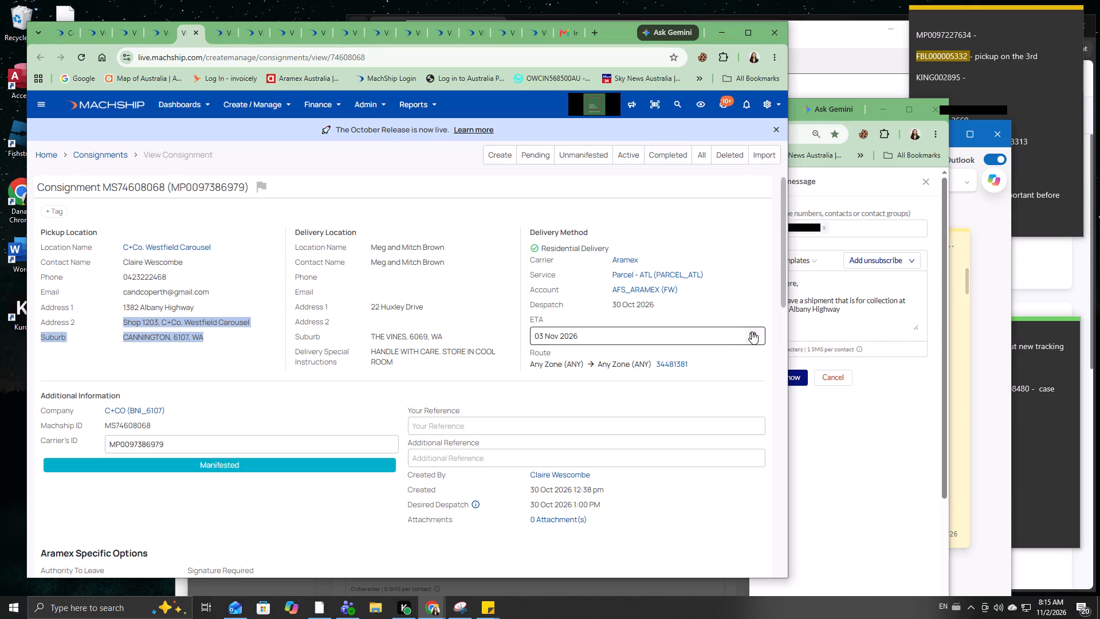
click(850, 316)
key(space)
key(ctrl+v)
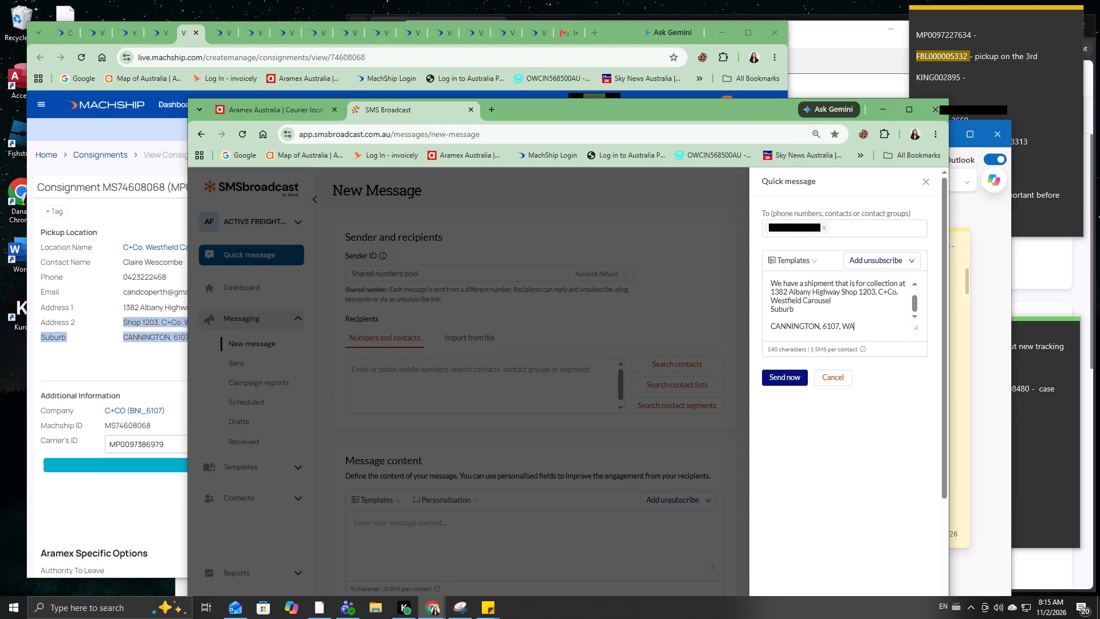
Remove the stray "Suburb" label and line breaks so the pickup address in the message runs on continuously.
drag(822, 306, 748, 310)
key(BackSpace)
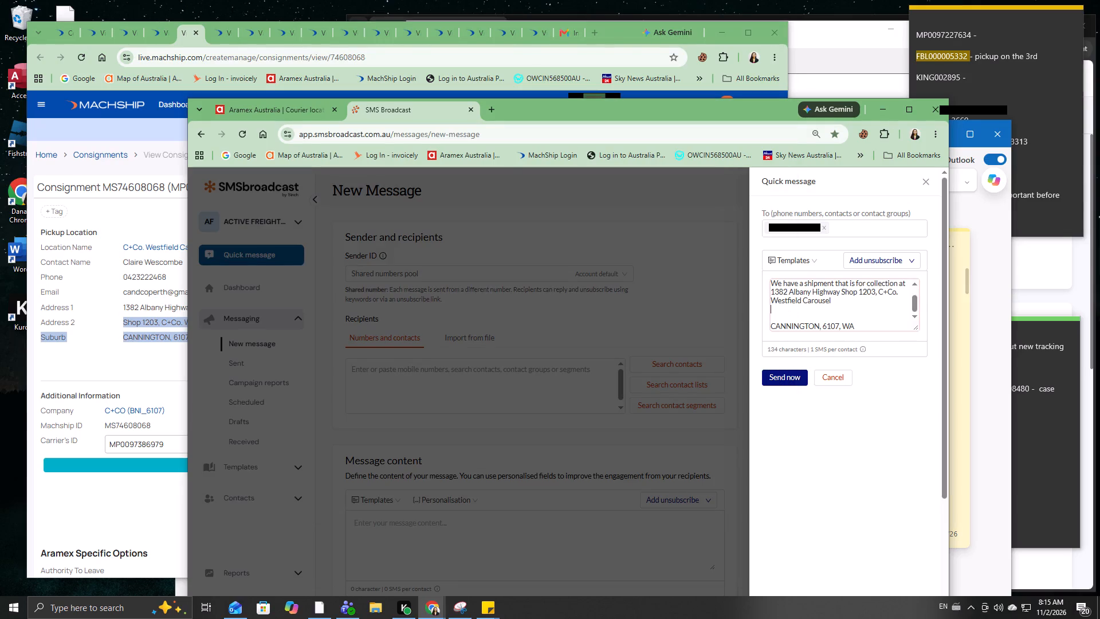
key(BackSpace)
click(771, 327)
key(BackSpace)
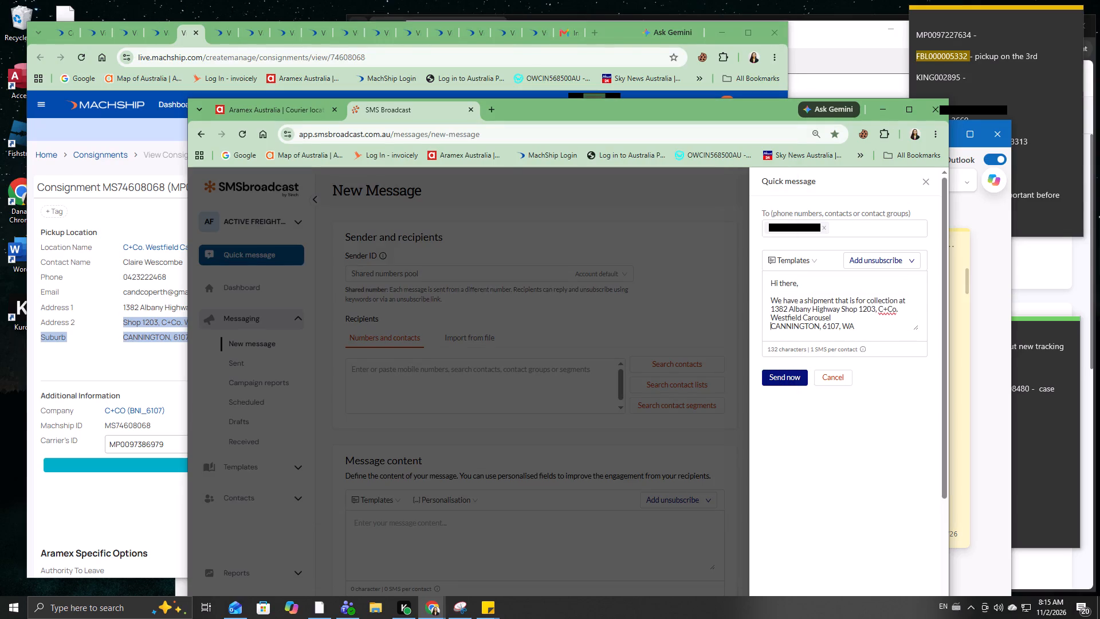
key(BackSpace)
key(space)
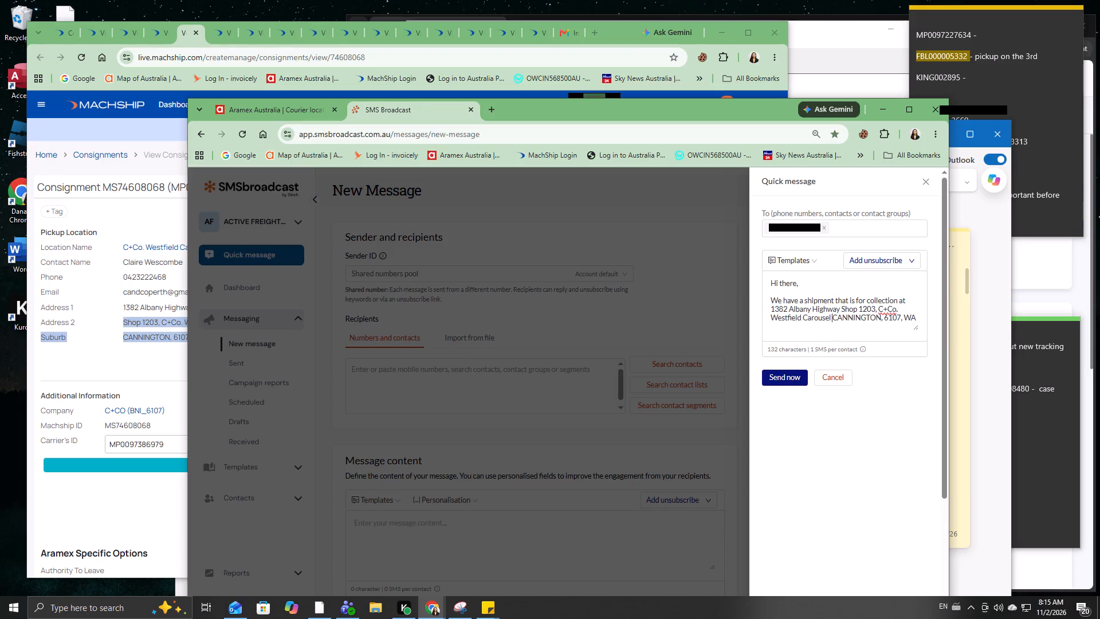
click(918, 319)
key(Return)
text(Tracking numvbe)
key(BackSpace)
key(BackSpace)
key(BackSpace)
text(ber)
key(space)
text(:)
key(space)
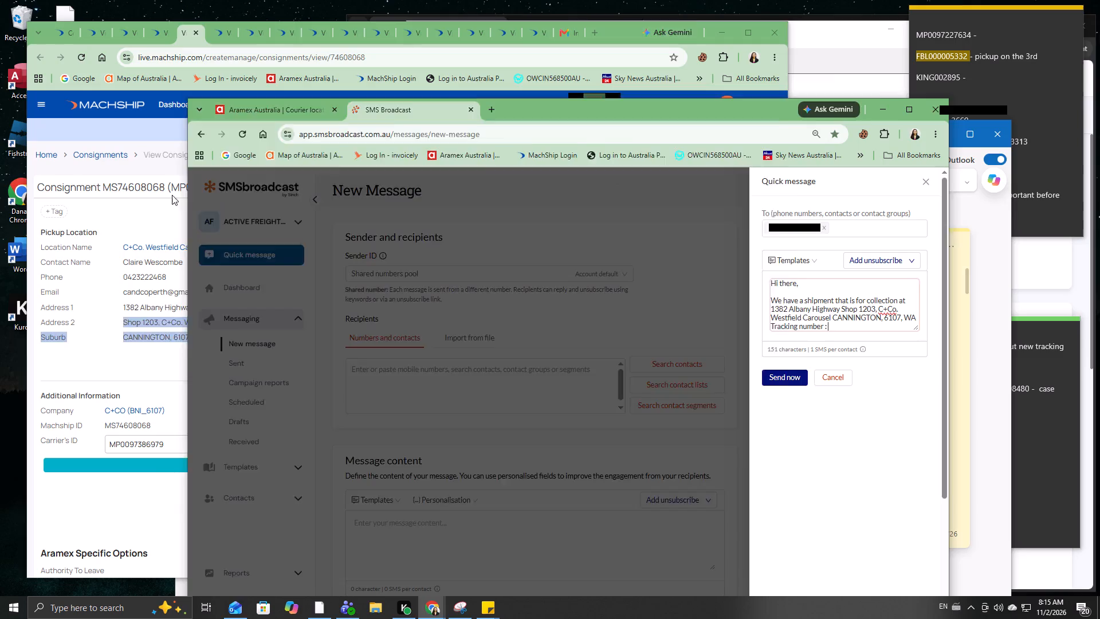
double_click(172, 193)
key(ctrl+c)
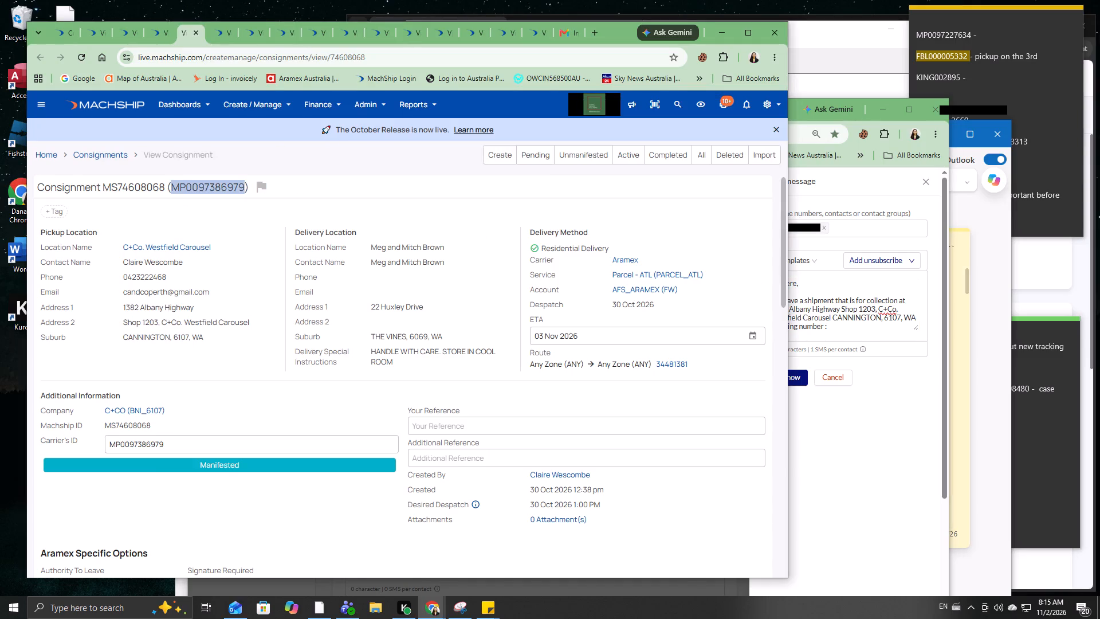
click(838, 323)
key(ctrl+v)
Continue the message after the tracking number with "Please secure collection today without fail.".
key(space)
text(Plkeas)
key(BackSpace)
key(BackSpace)
key(BackSpace)
key(BackSpace)
text(ease secure t)
key(BackSpace)
text(the c)
key(BackSpace)
key(BackSpace)
key(BackSpace)
key(BackSpace)
key(BackSpace)
text(collection today without fail)
key(period)
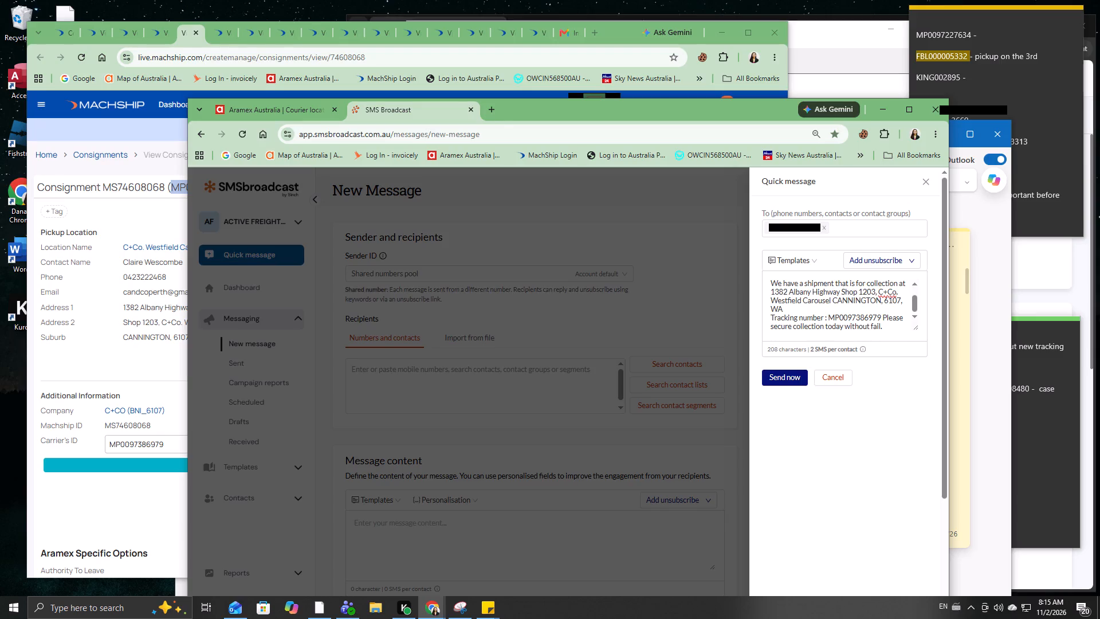
After a blank line, sign off the message with "Keep safe", "Dana" and "Active Freight Solutions" on separate lines.
key(Return)
key(Return)
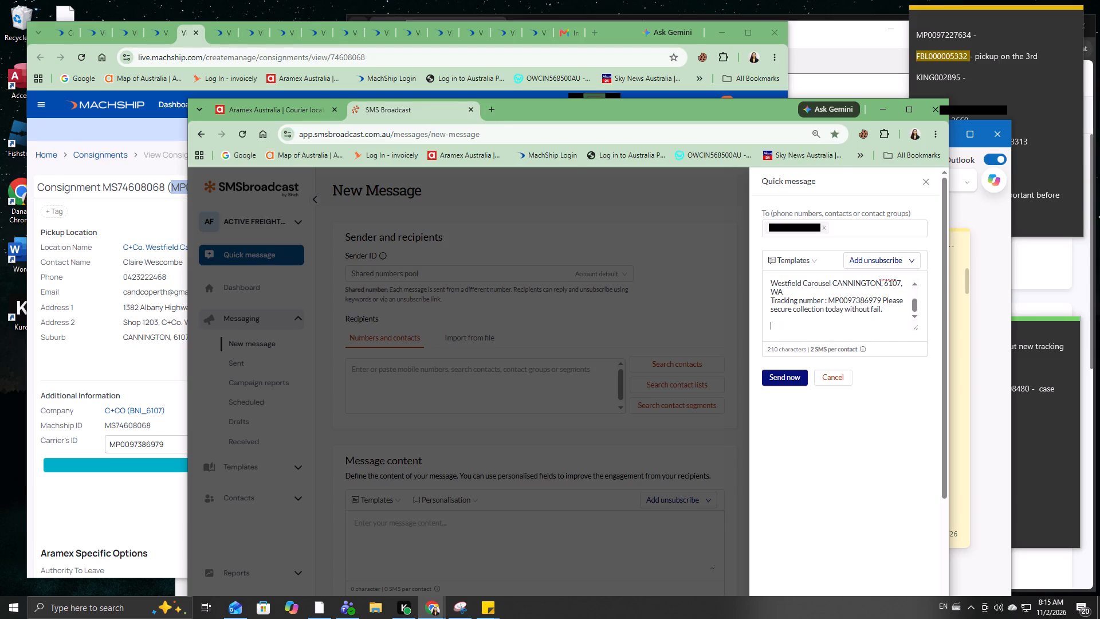
text(Keep safe)
key(Return)
text(Dana)
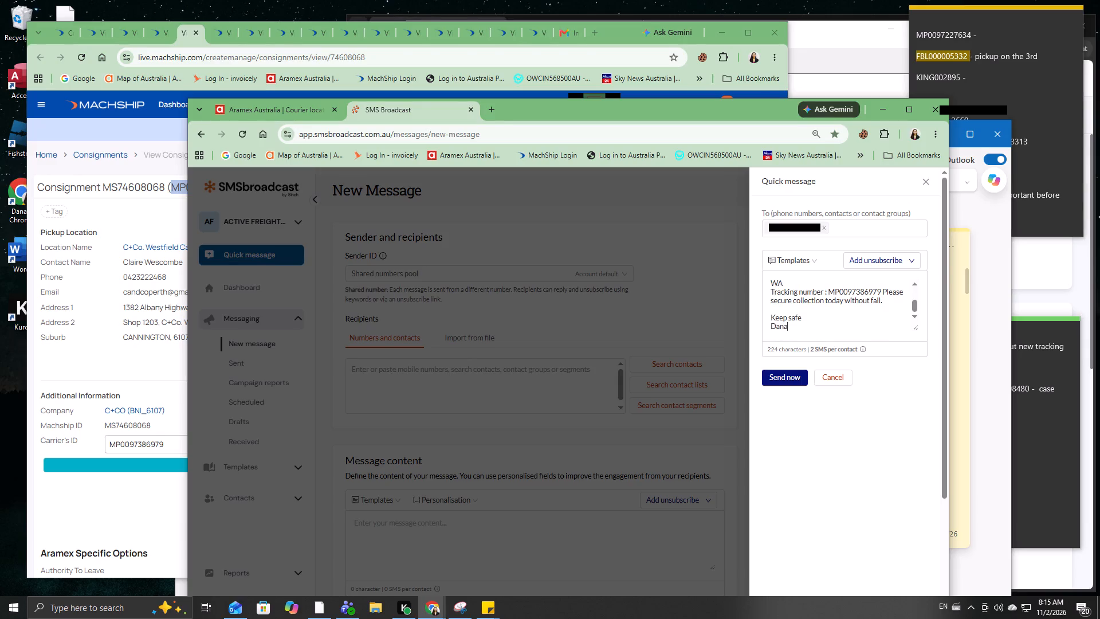
key(Return)
text(Active Freighrt)
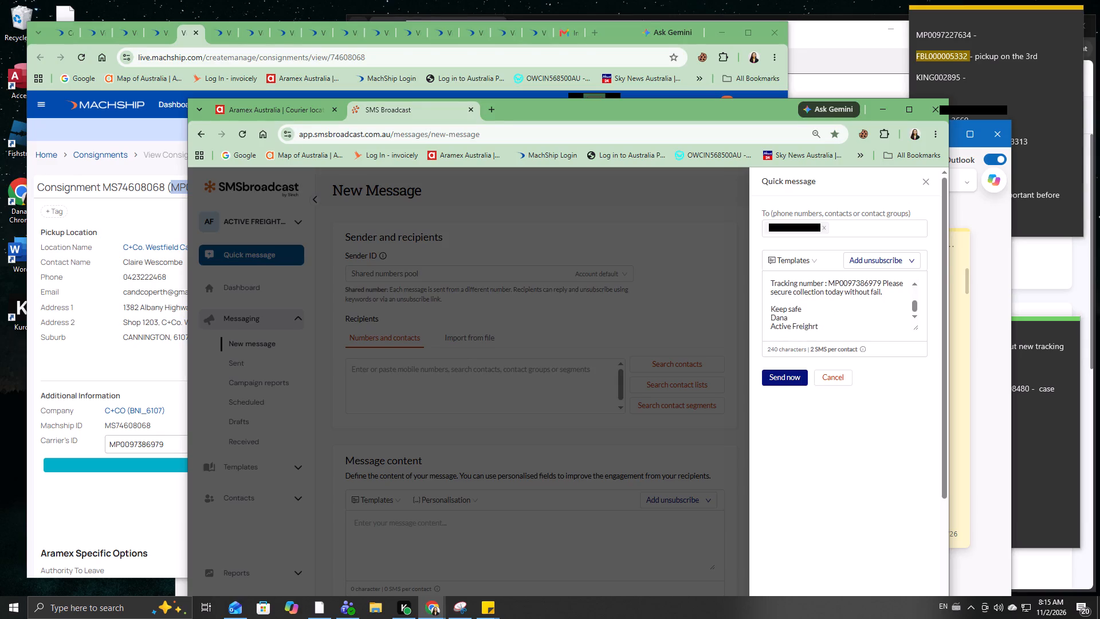
key(BackSpace)
key(BackSpace)
text(t Solutions)
Send the finished pickup request message to the Cannington courier.
click(782, 375)
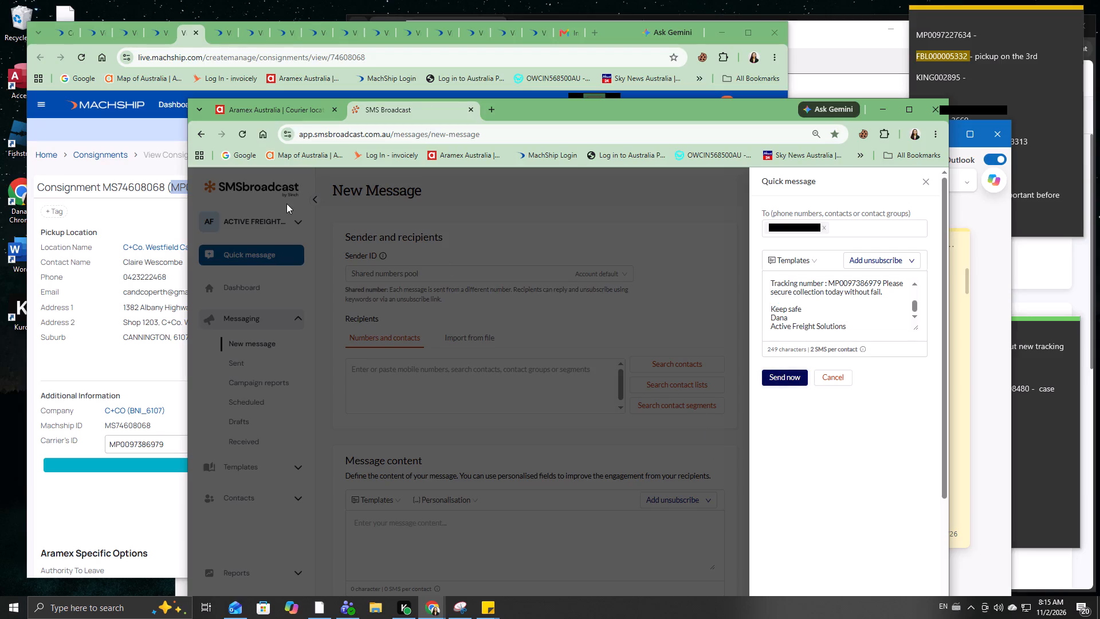
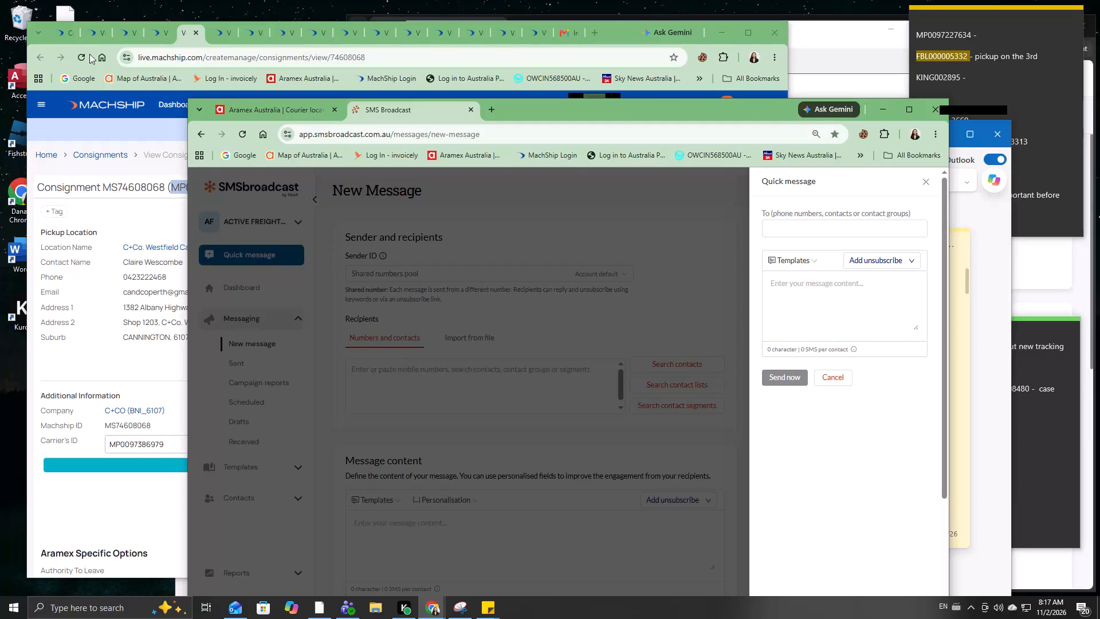
click(91, 41)
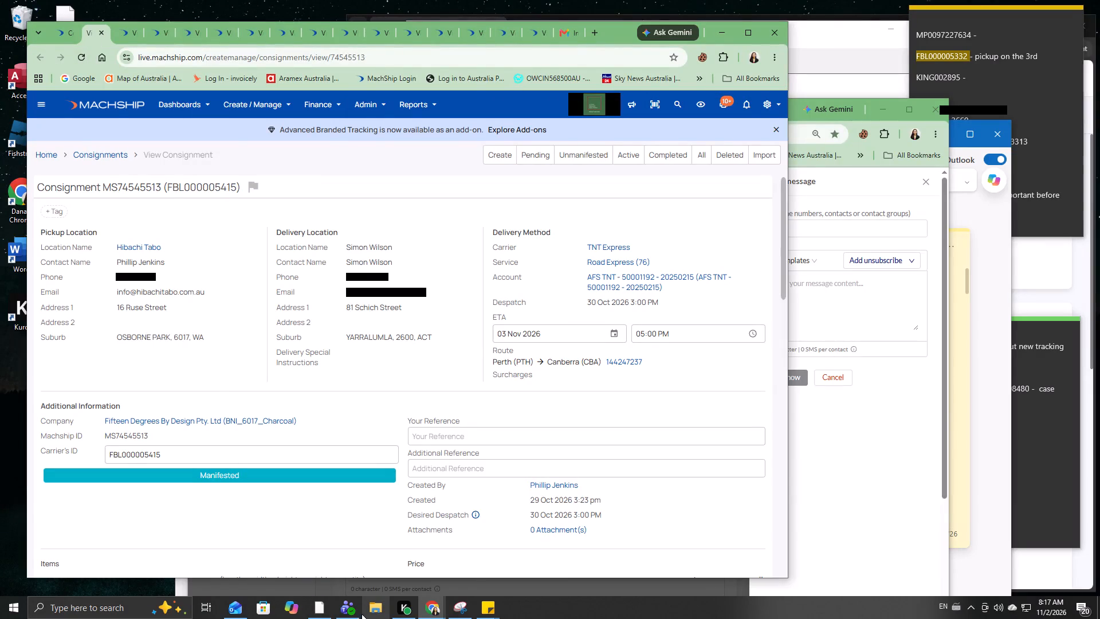